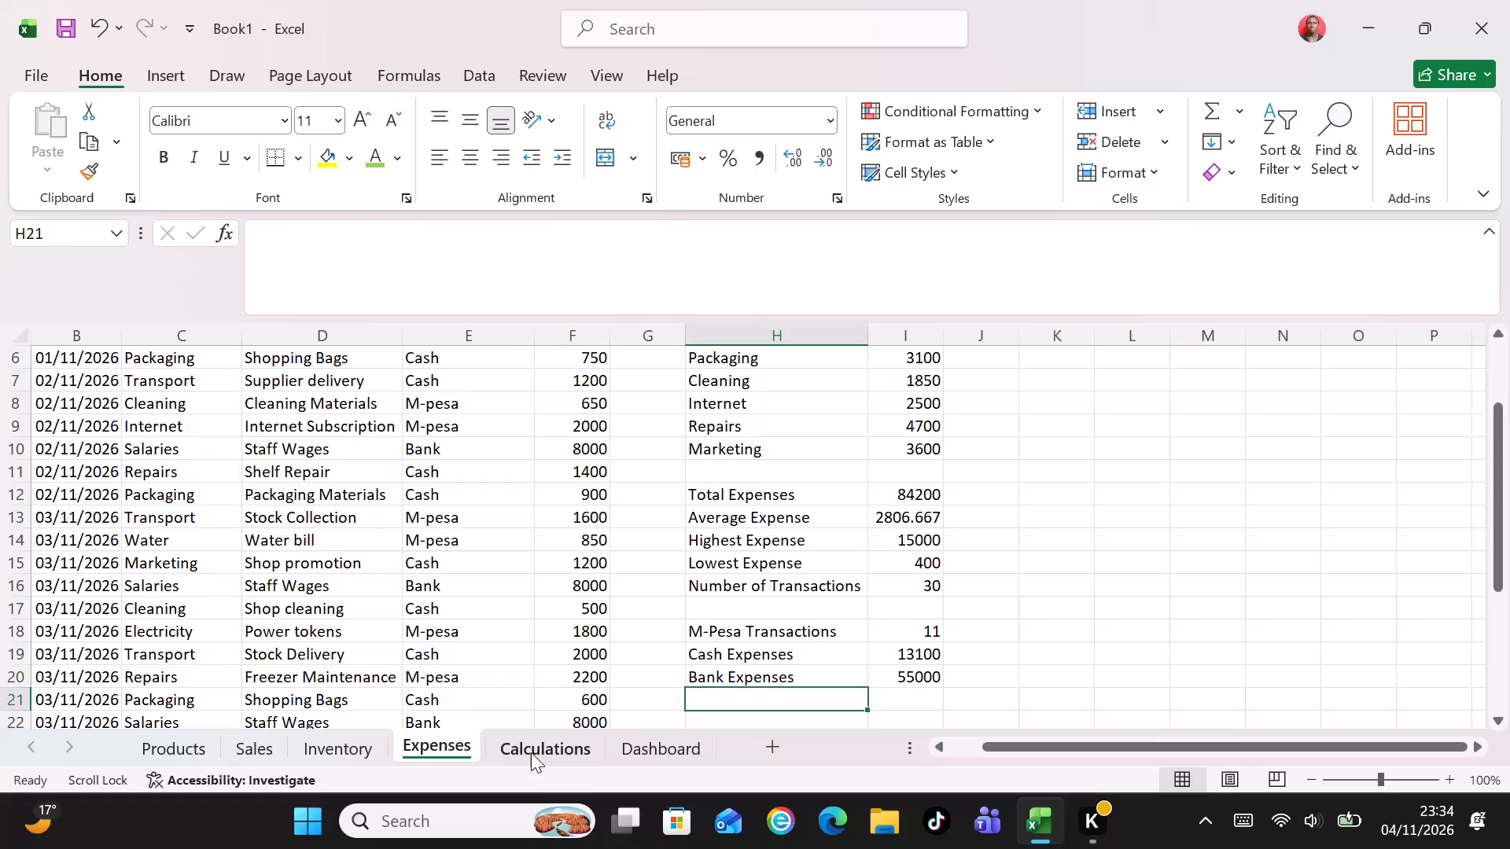
On the Calculations sheet, enter the heading Financial Indicator in cell A1.
{"action": "left_click", "coordinate": [531, 752]}
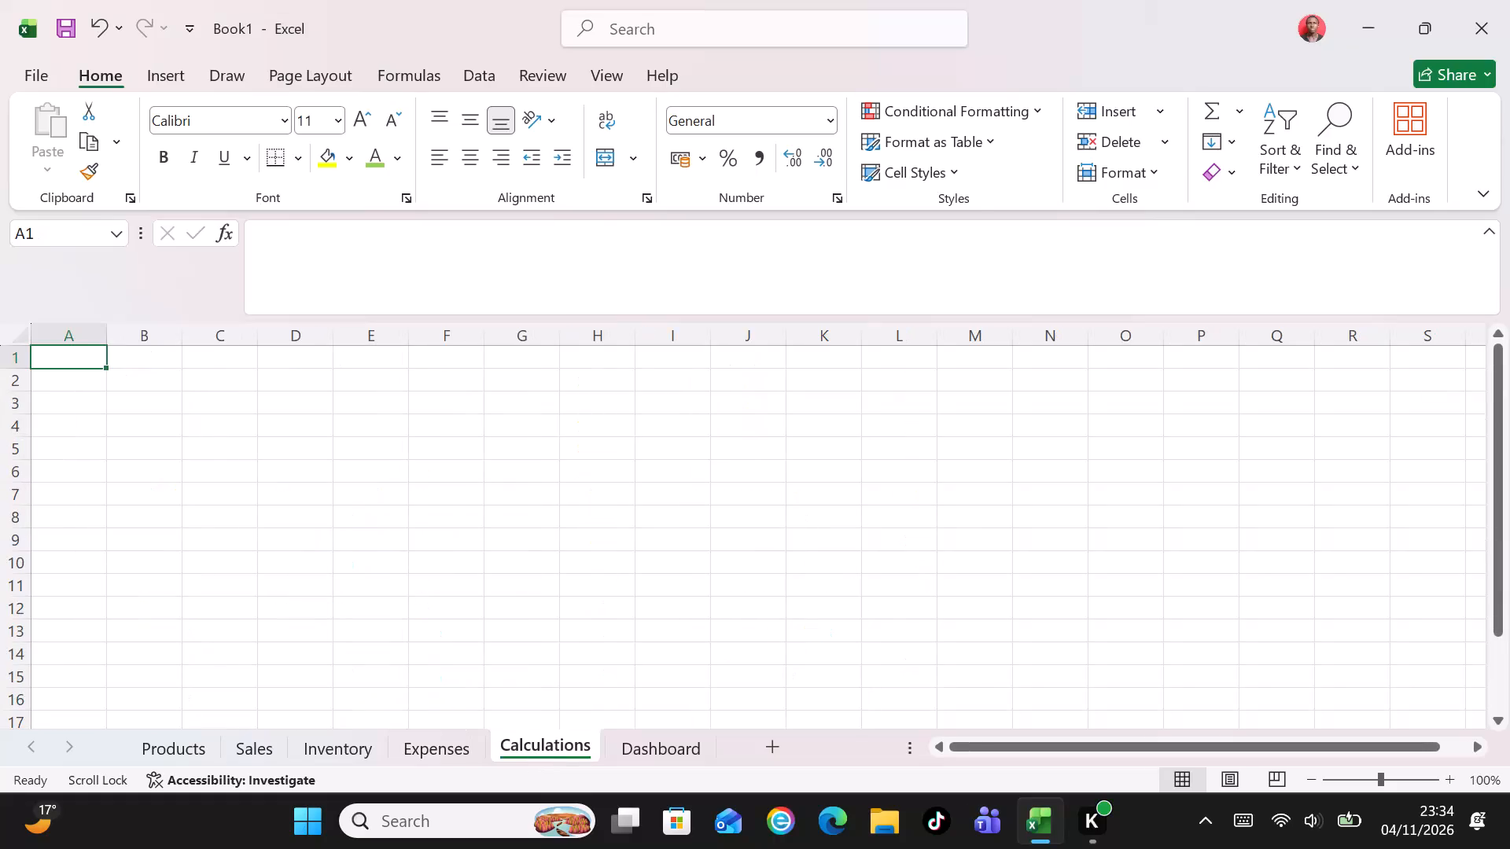
{"action": "left_click", "coordinate": [62, 357]}
{"action": "key", "text": "f"}
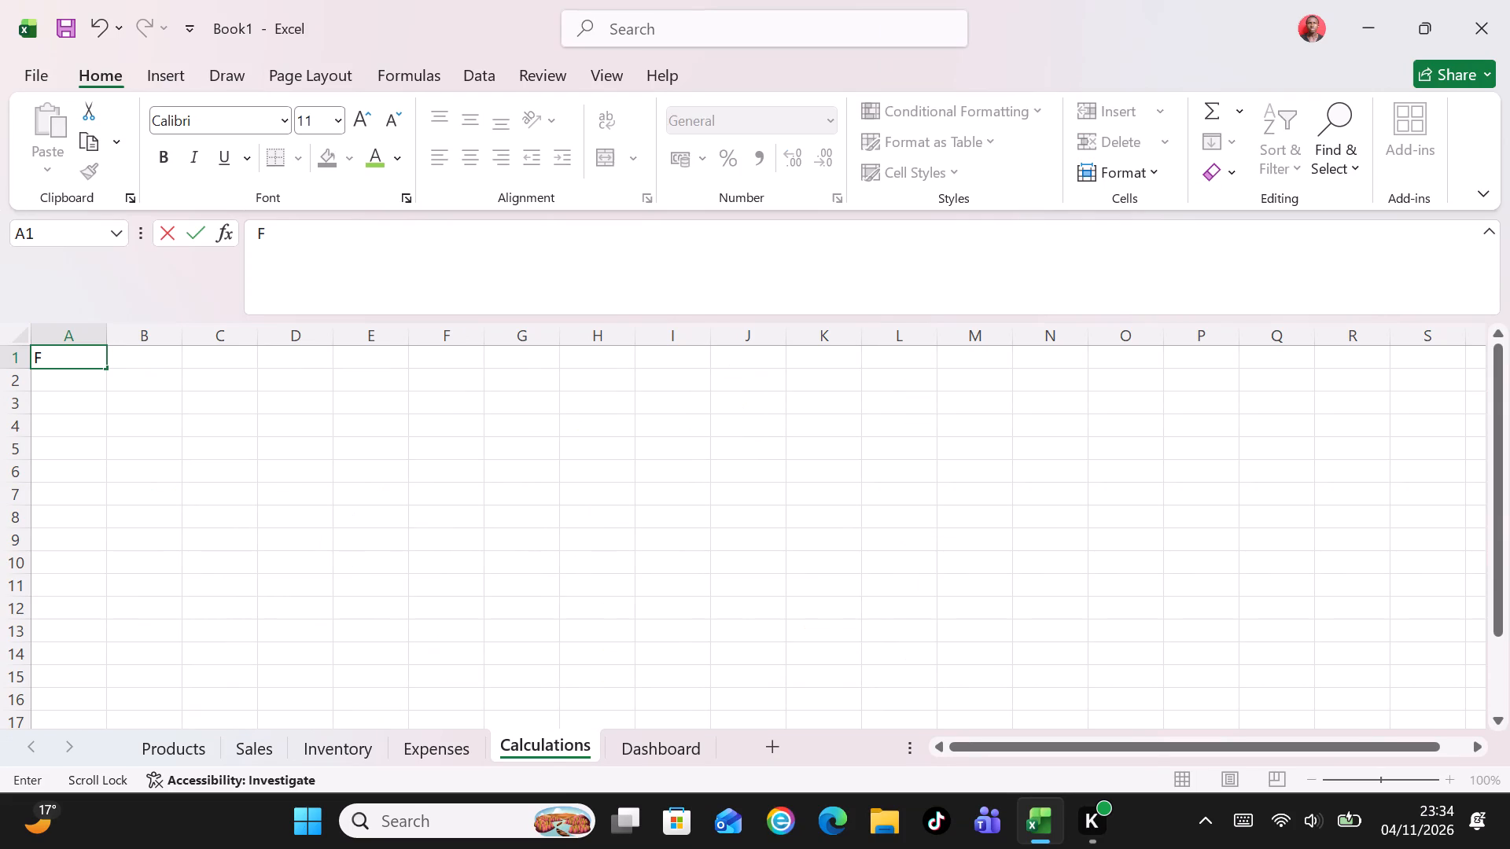
{"action": "type", "text": "inancia"}
{"action": "type", "text": "l"}
{"action": "key", "text": "space"}
{"action": "key", "text": "i"}
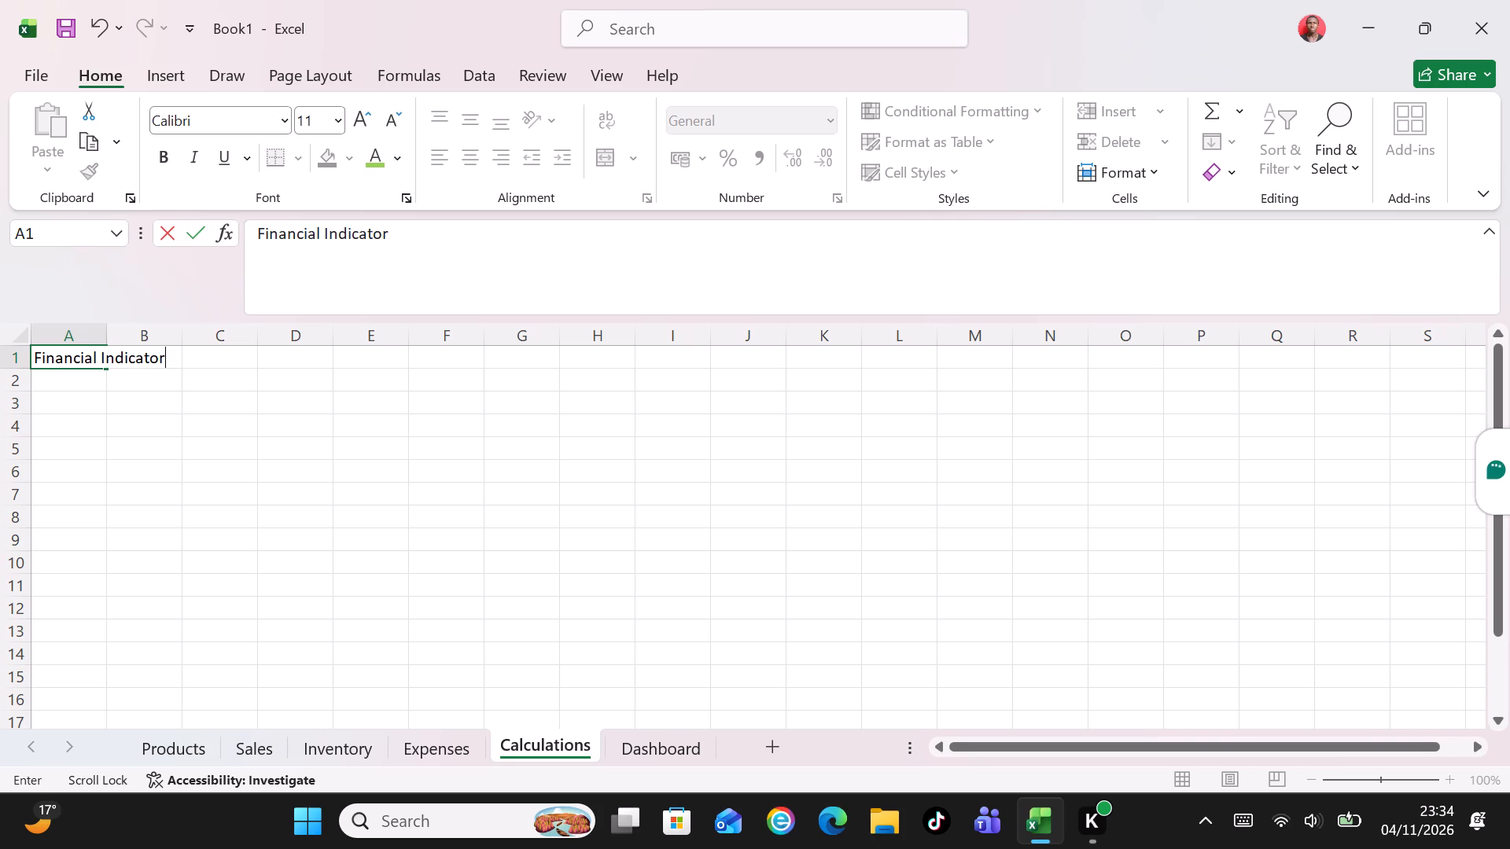
{"action": "key", "text": "Return"}
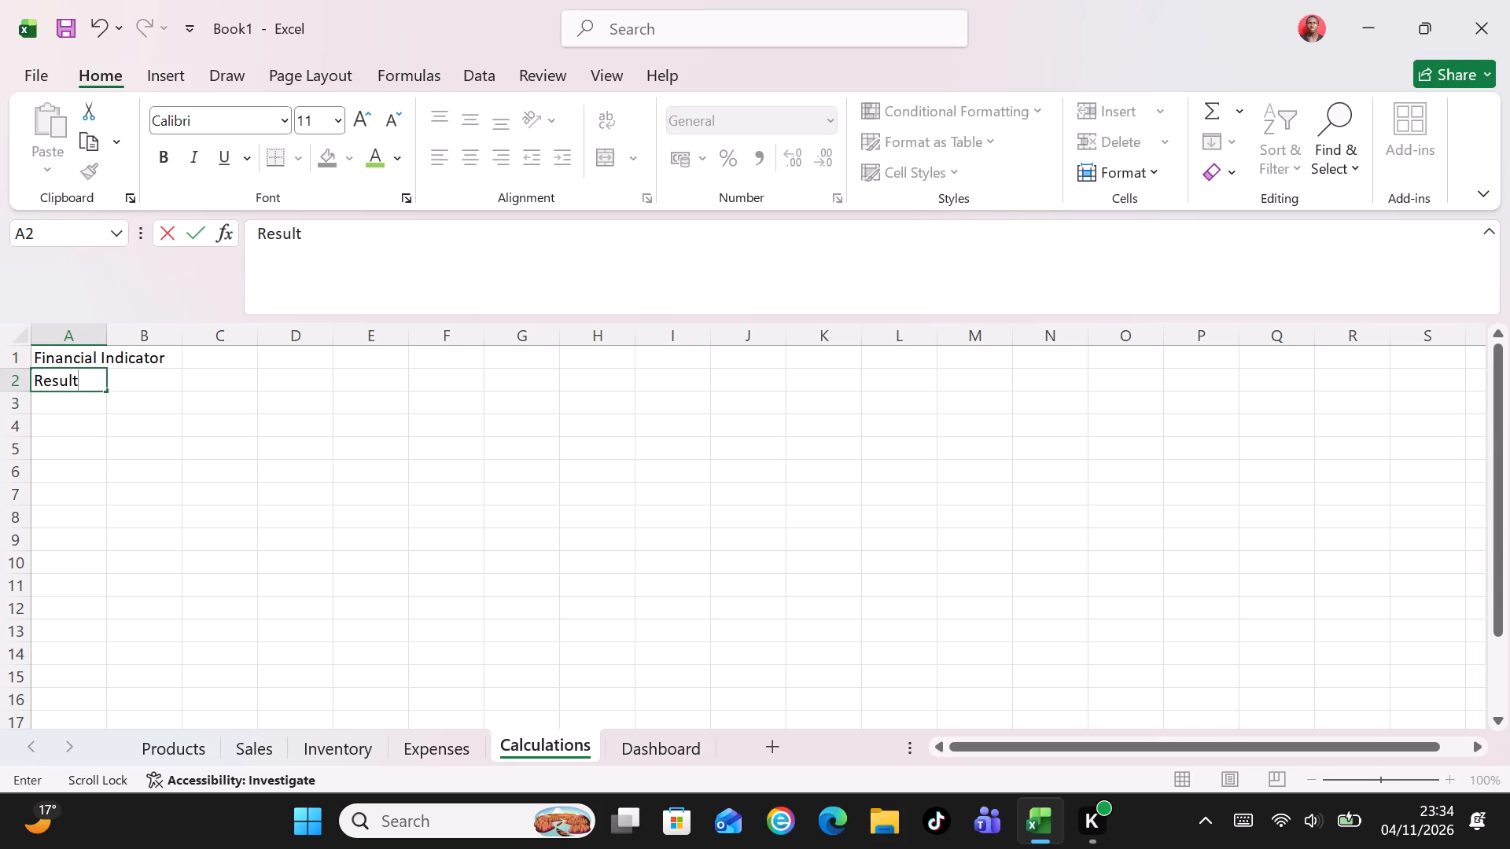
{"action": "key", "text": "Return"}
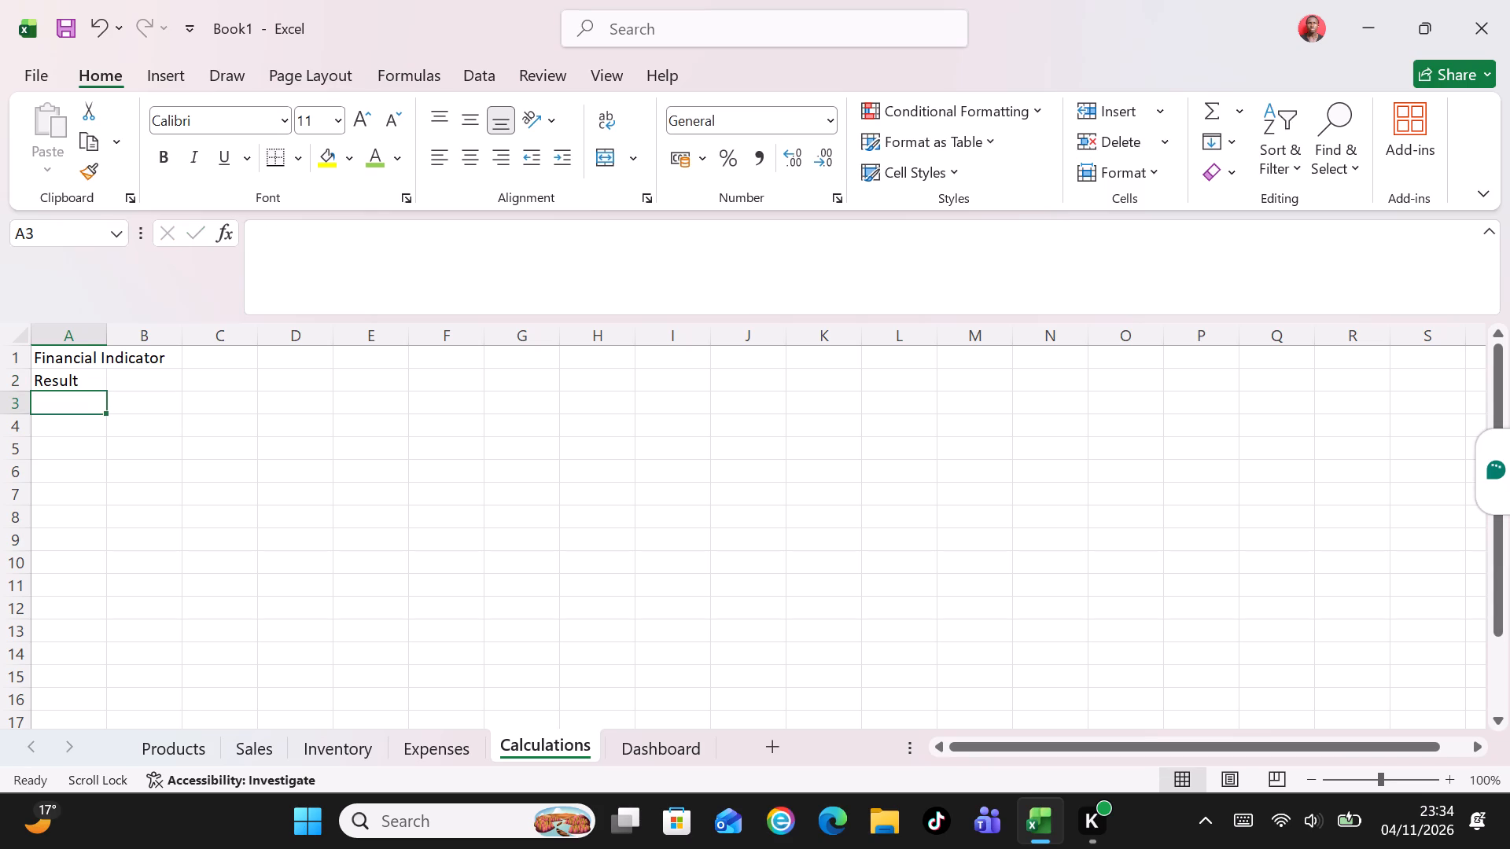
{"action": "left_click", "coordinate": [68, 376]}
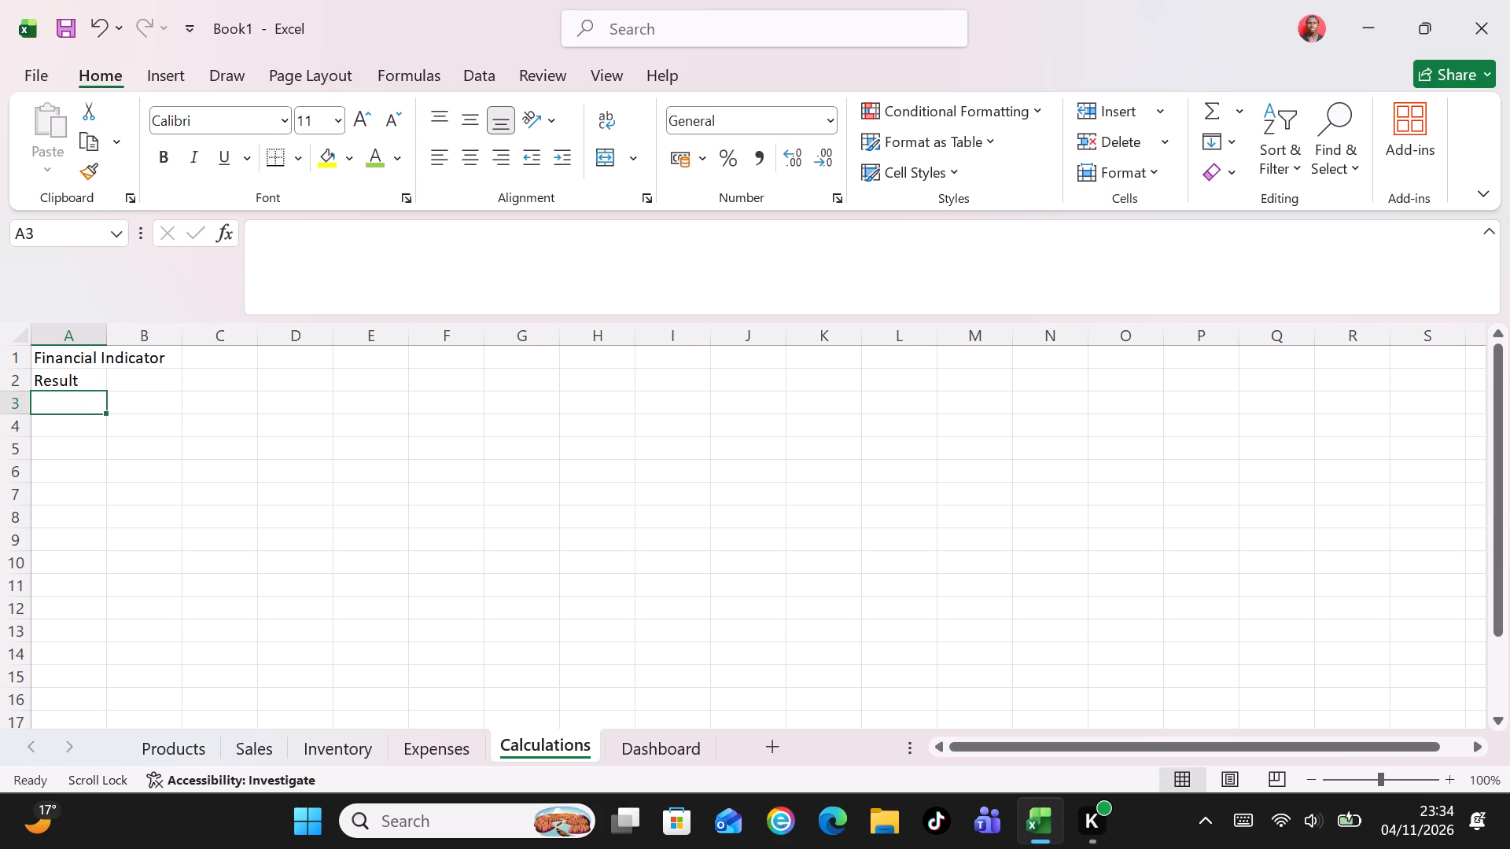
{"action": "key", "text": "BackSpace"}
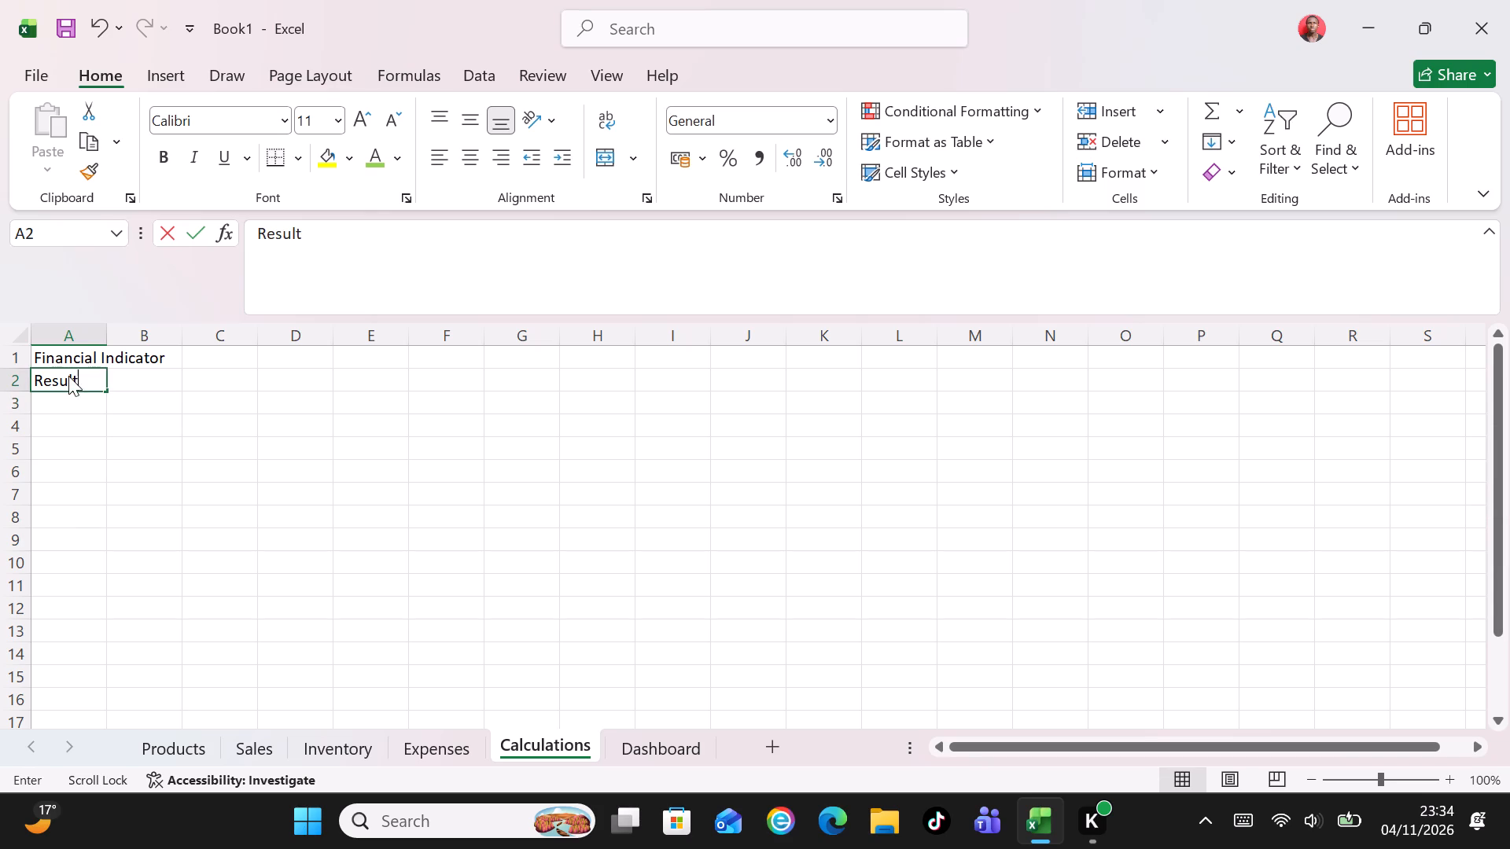
Add the column headings Result in cell B1 and Explanation in cell C1.
{"action": "left_click", "coordinate": [72, 352]}
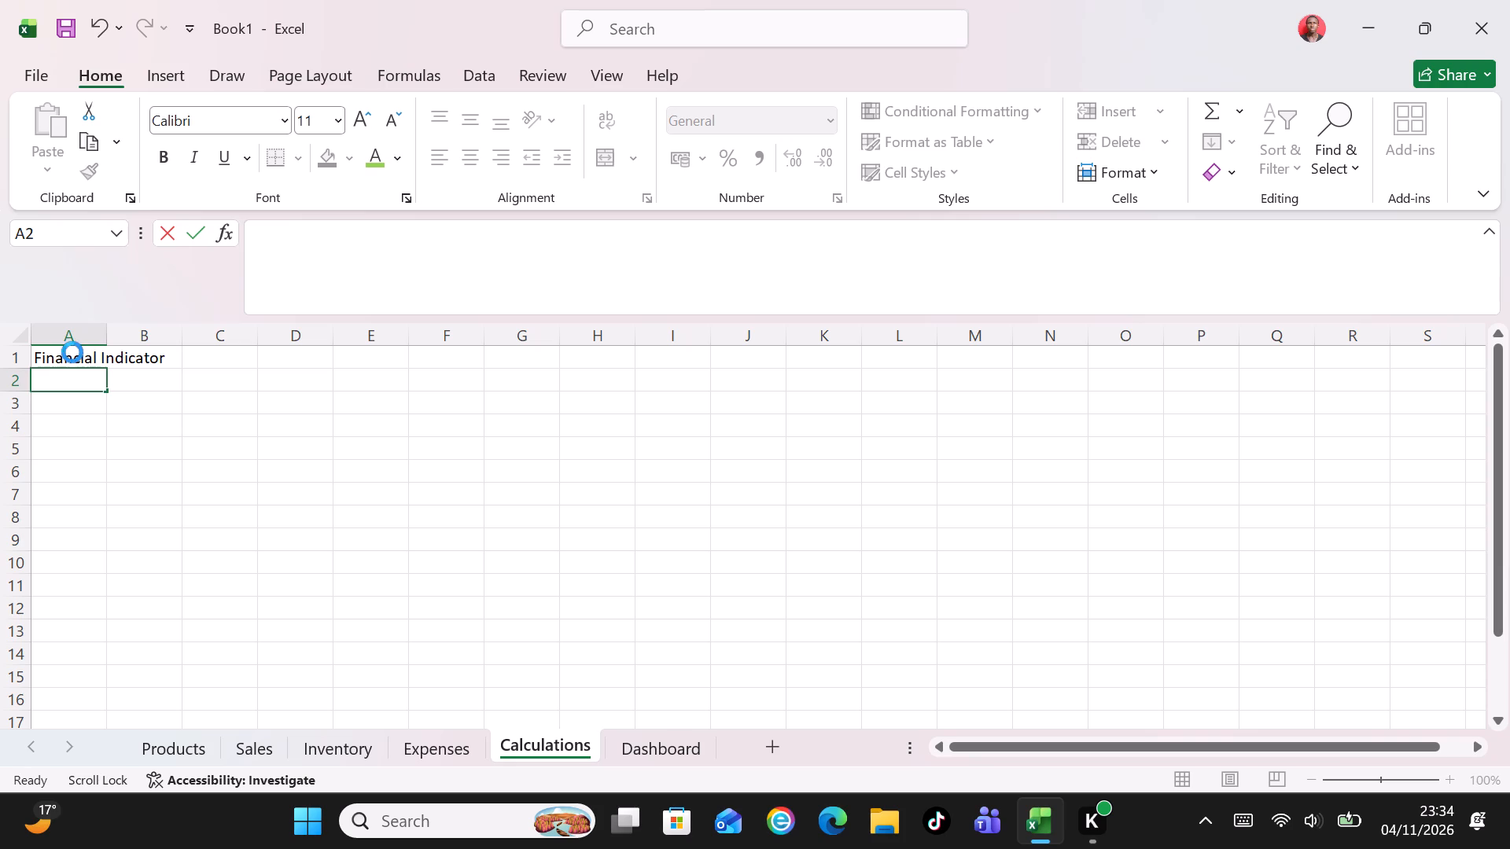
{"action": "key", "text": "Tab"}
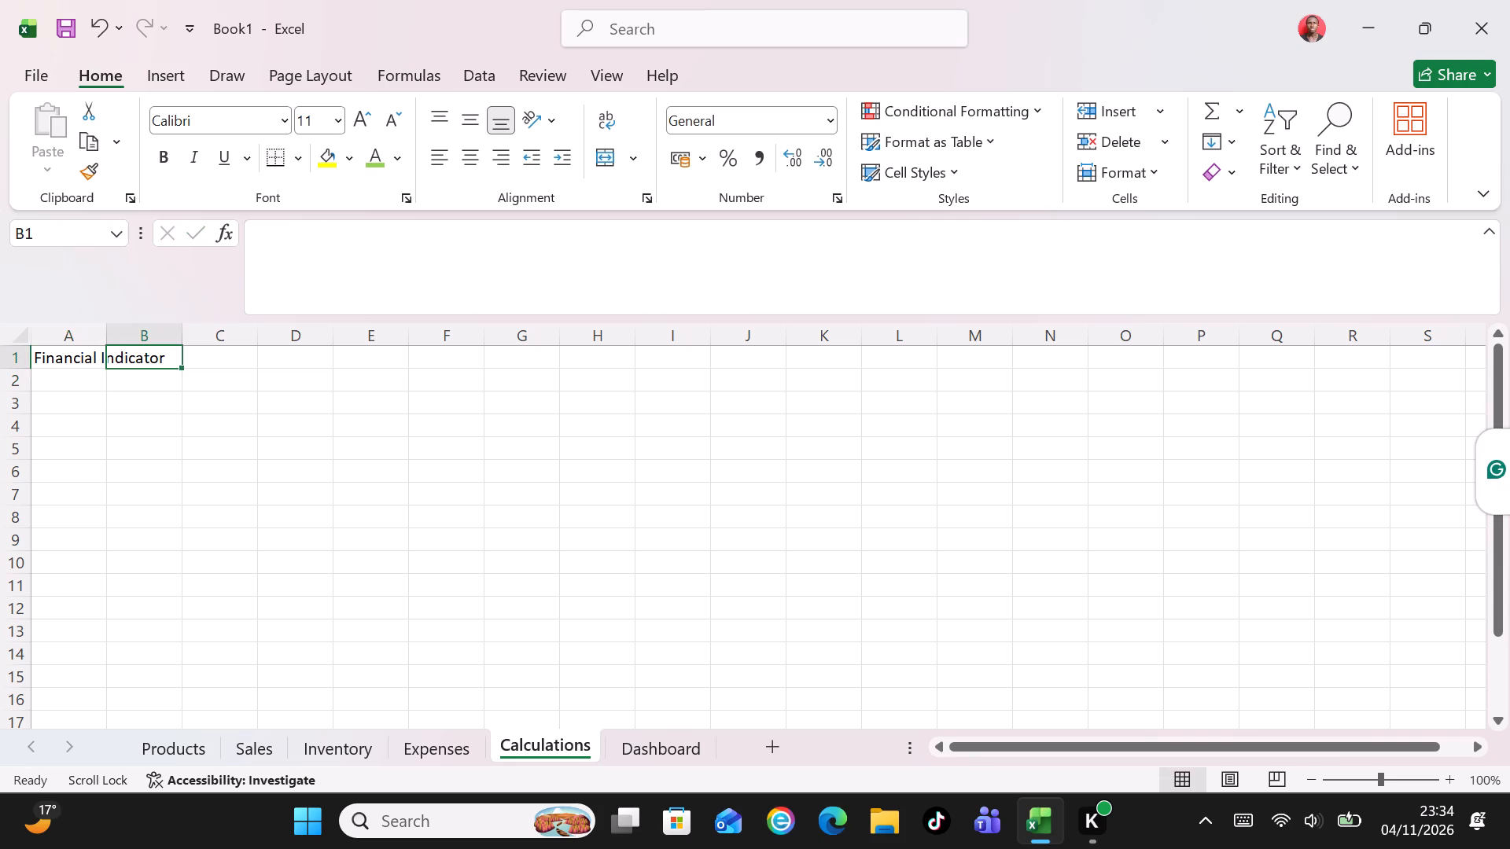
{"action": "key", "text": "r"}
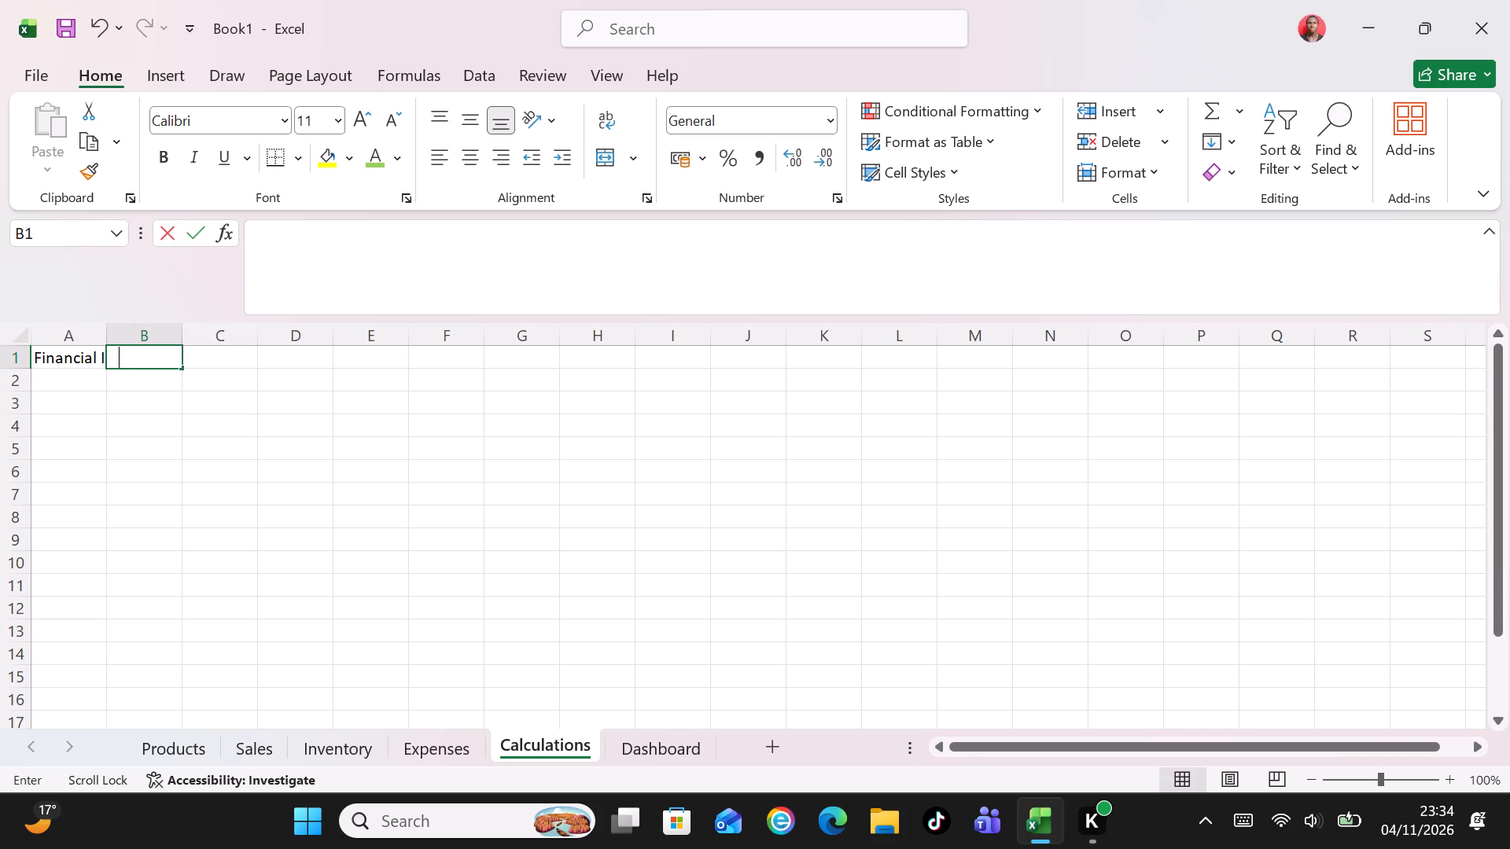
{"action": "type", "text": "esult"}
{"action": "key", "text": "Tab"}
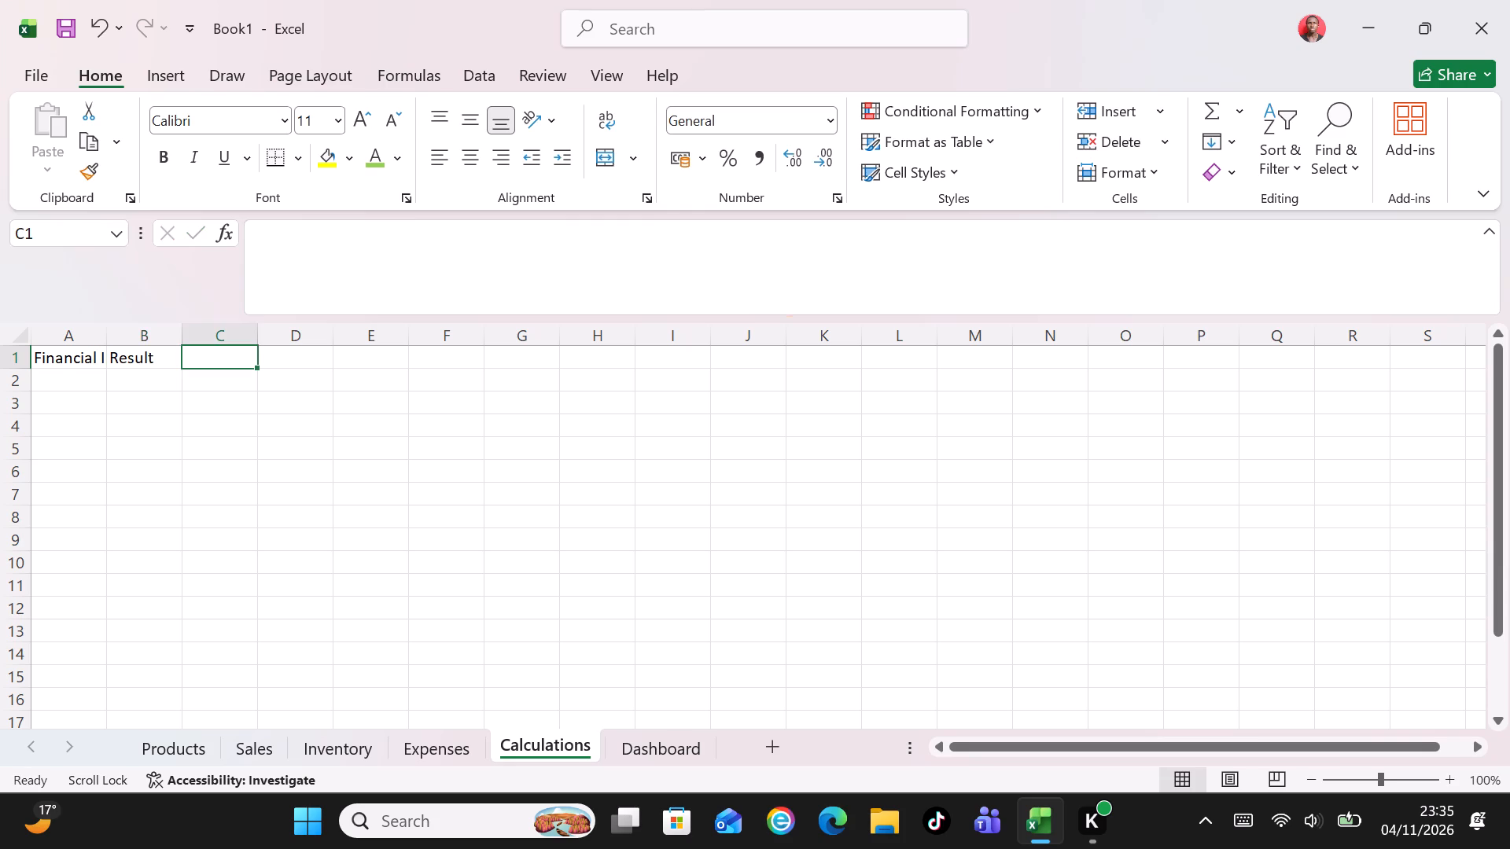
{"action": "key", "text": "Tab"}
{"action": "key", "text": "shift+Tab"}
{"action": "key", "text": "e"}
{"action": "type", "text": "xplanat"}
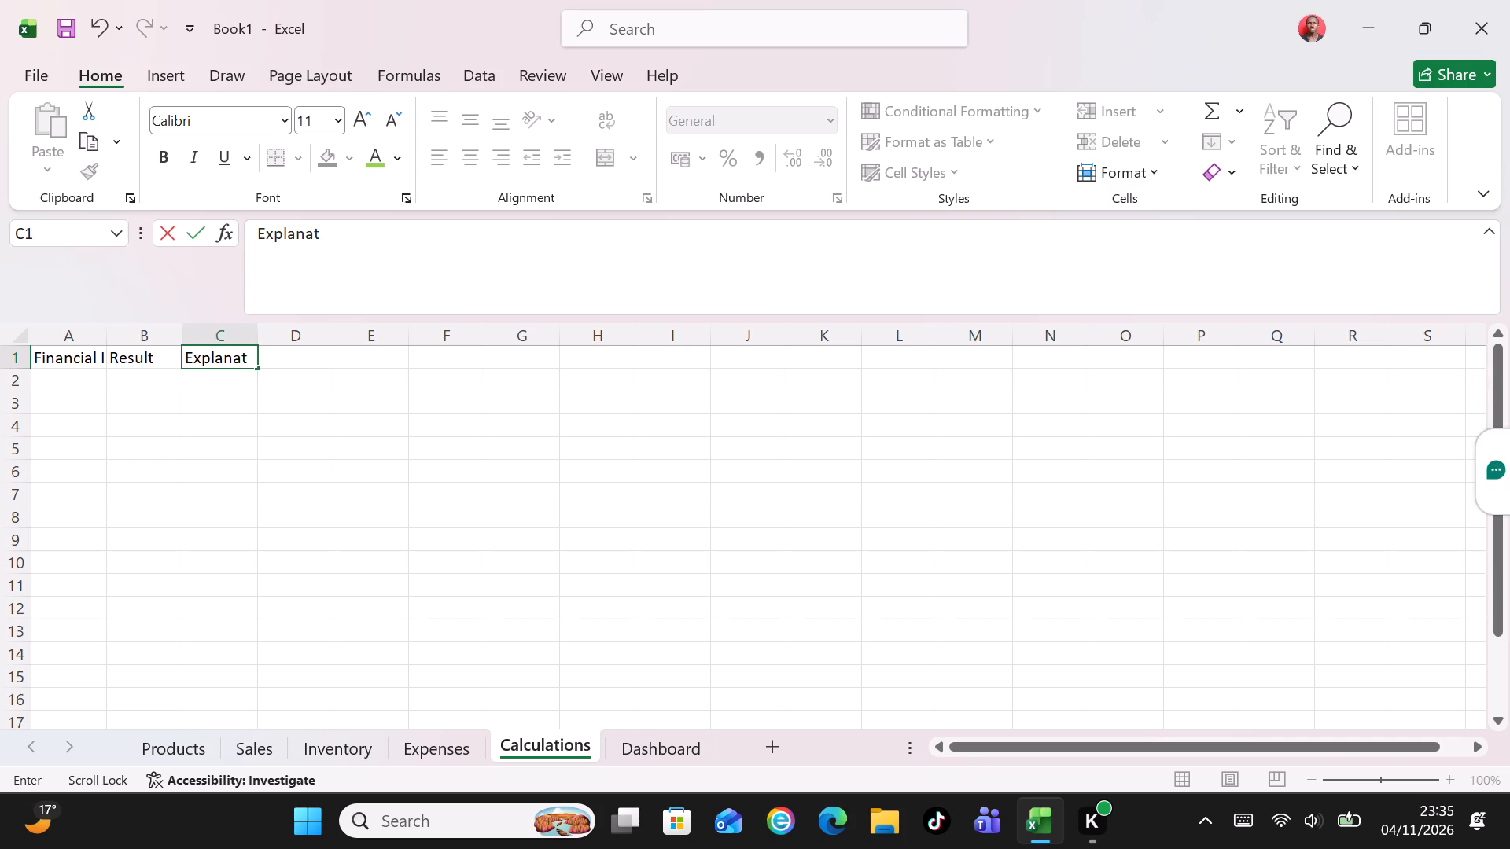
{"action": "type", "text": "ion"}
{"action": "key", "text": "Return"}
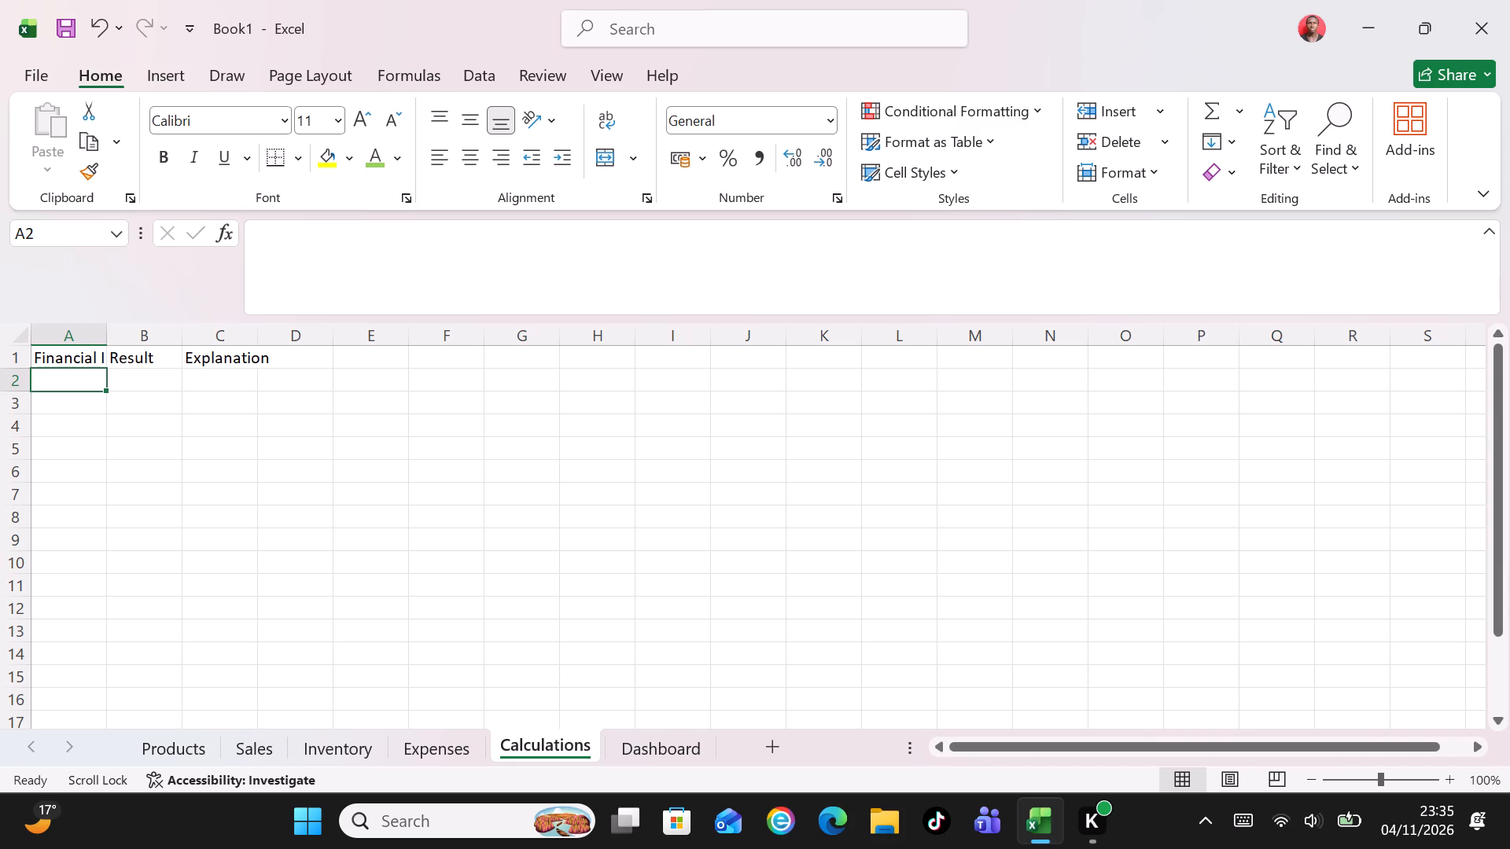
Enter the row label Total Revenue in cell A2, under the Financial Indicator heading.
{"action": "key", "text": "shift+t"}
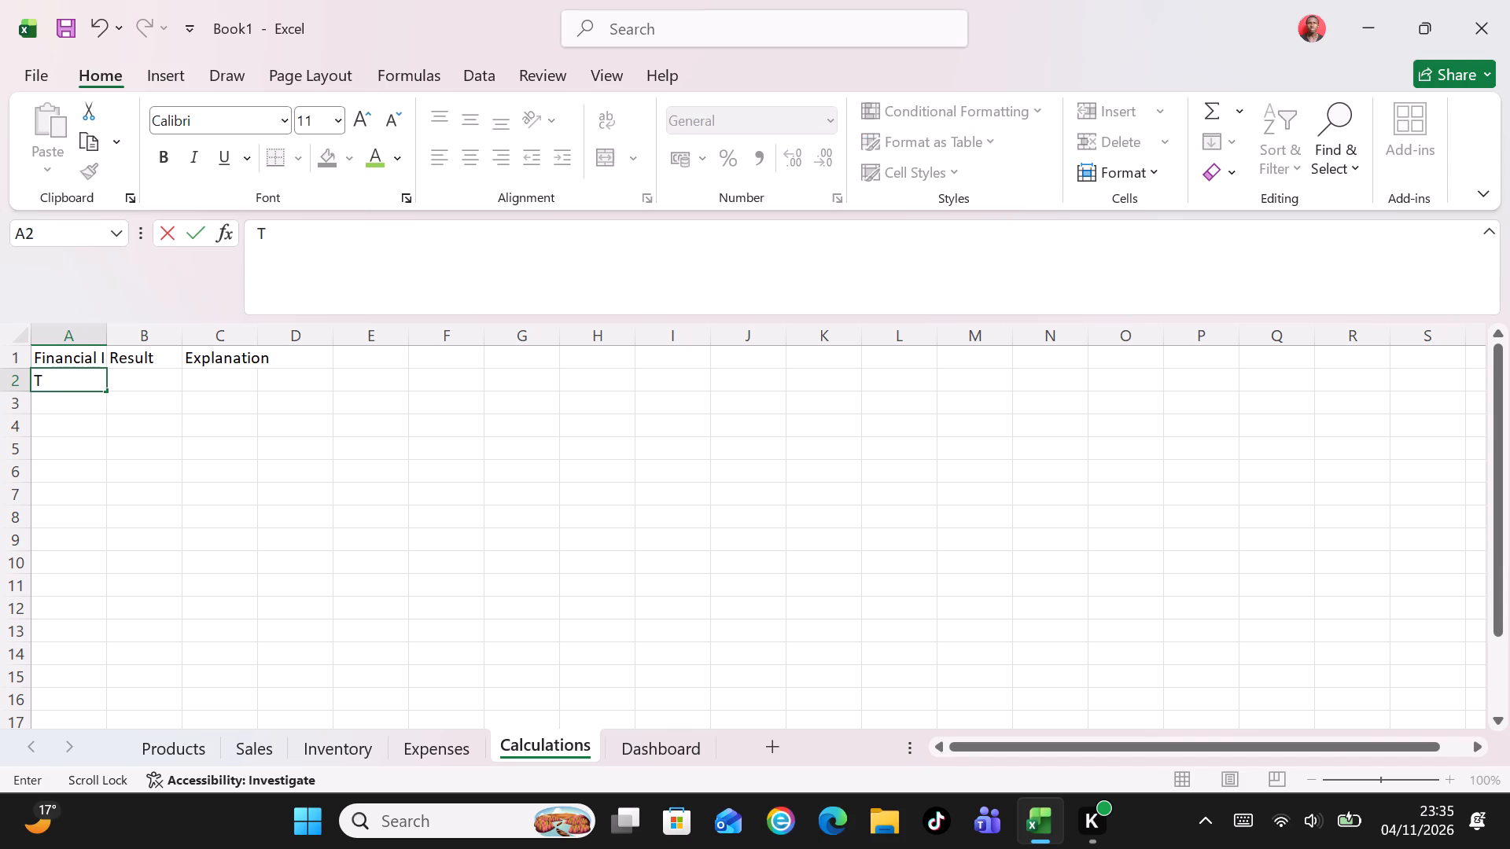
{"action": "type", "text": "otal"}
{"action": "key", "text": "space"}
{"action": "type", "text": "Revenue"}
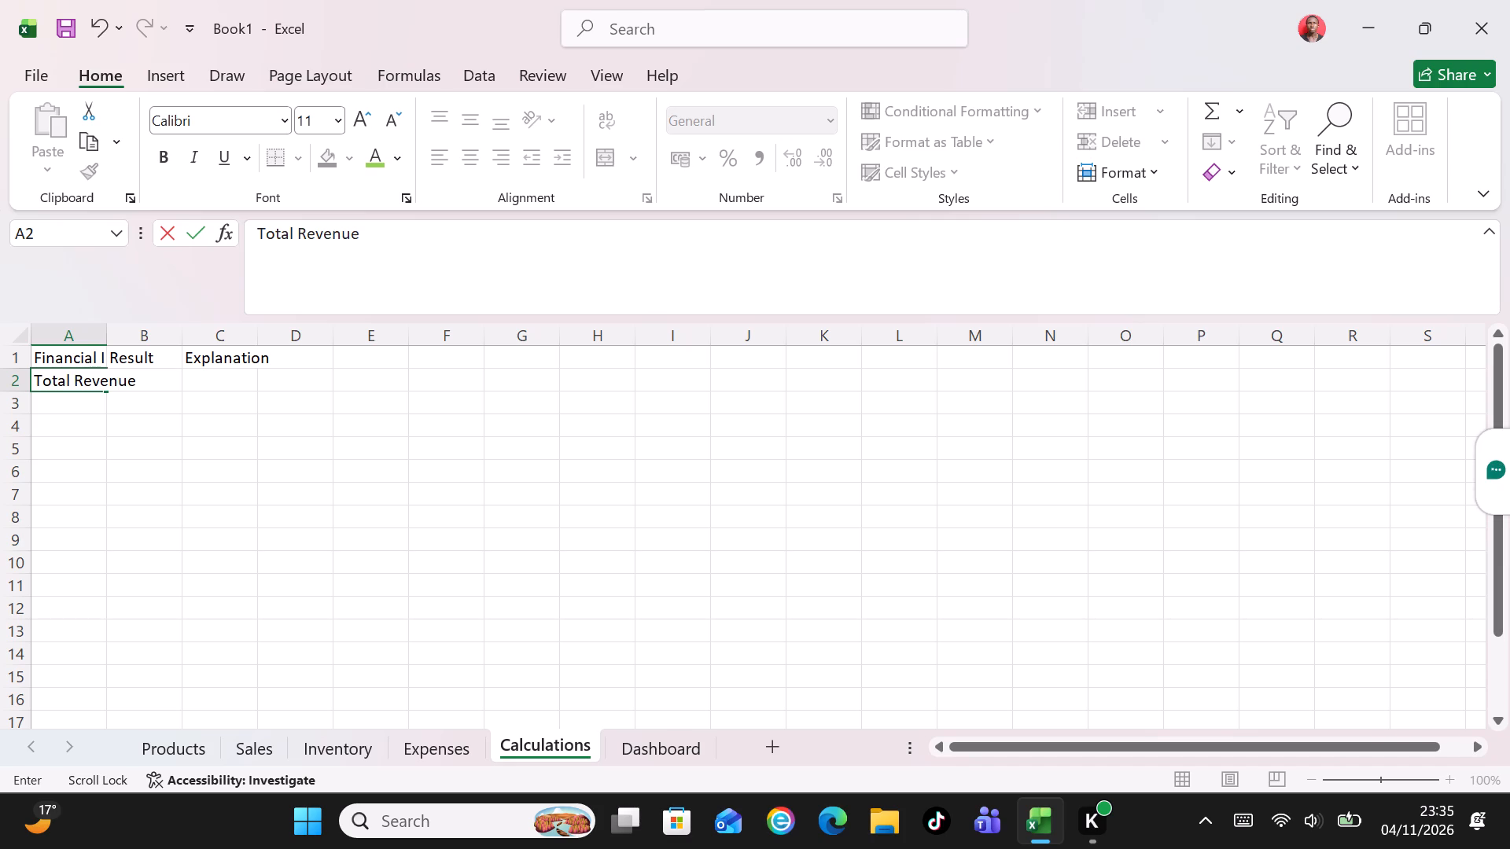
{"action": "key", "text": "Return"}
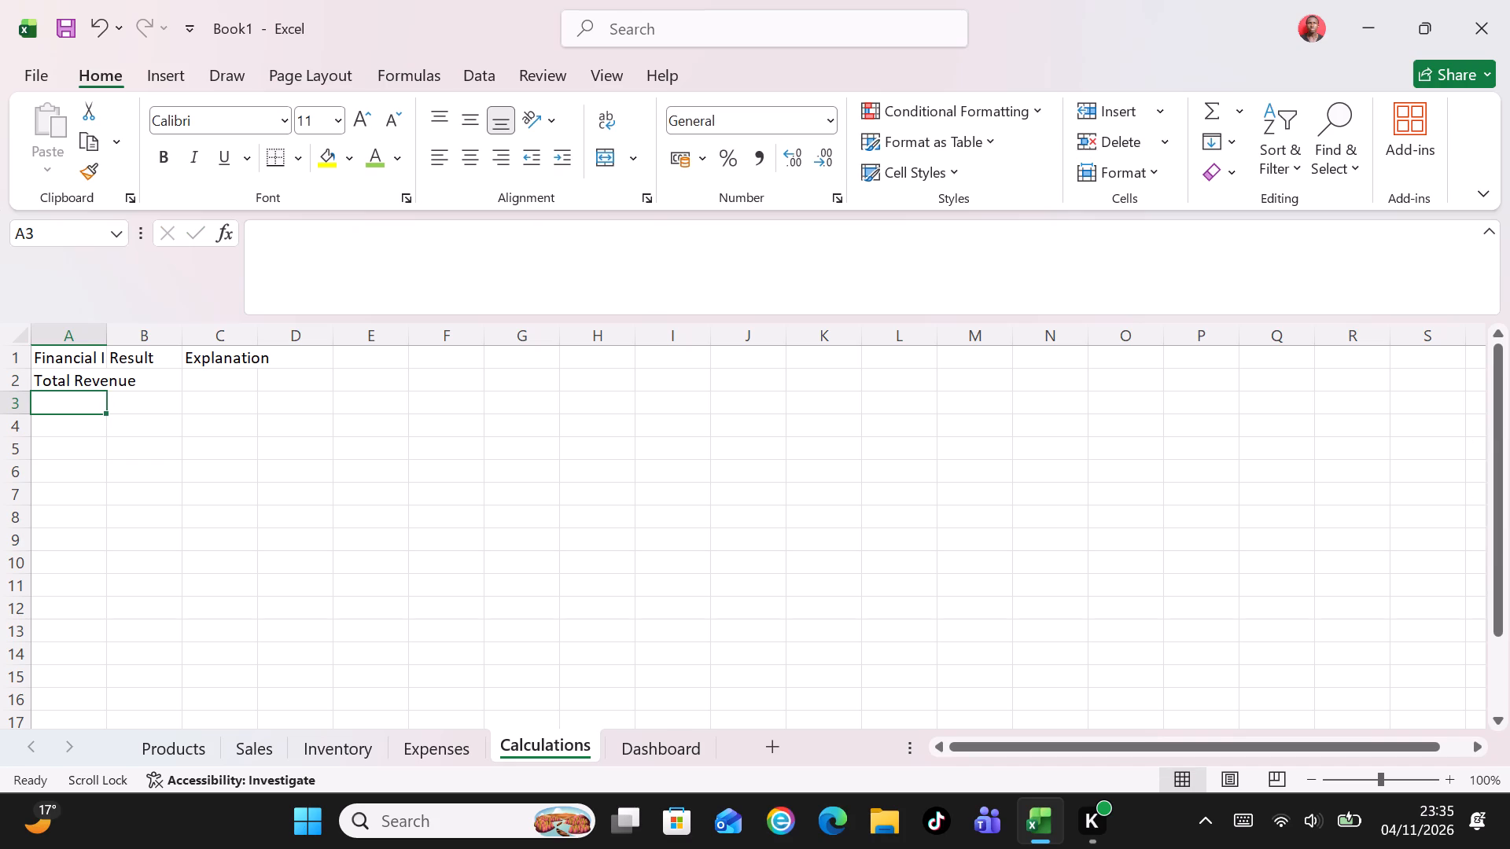
Enter the row label Total Cost of Goods Sold in cell A3.
{"action": "type", "text": "Total"}
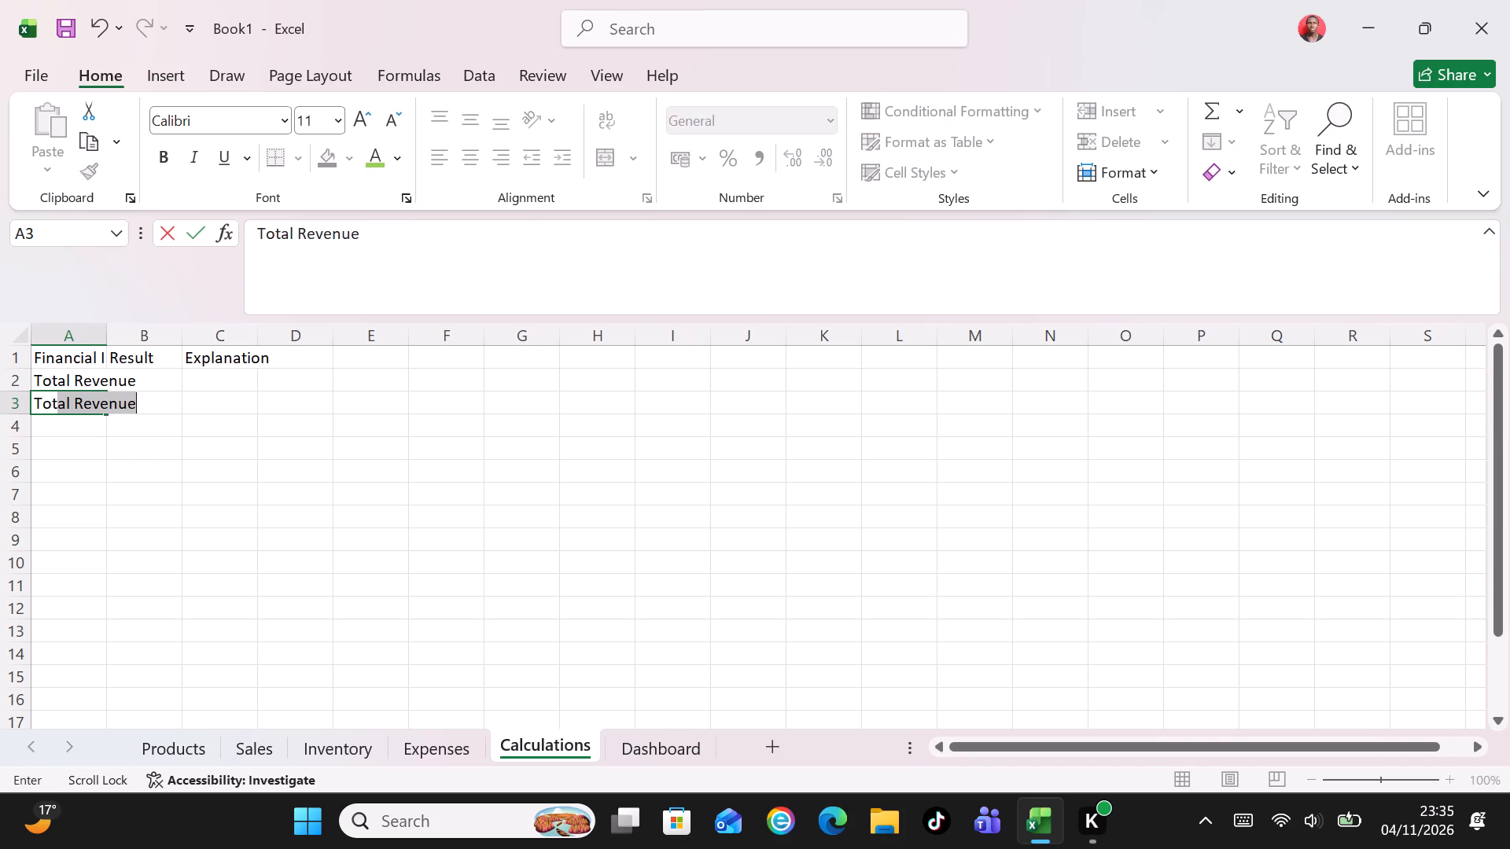
{"action": "key", "text": "space"}
{"action": "key", "text": "shift+c"}
{"action": "type", "text": "ost"}
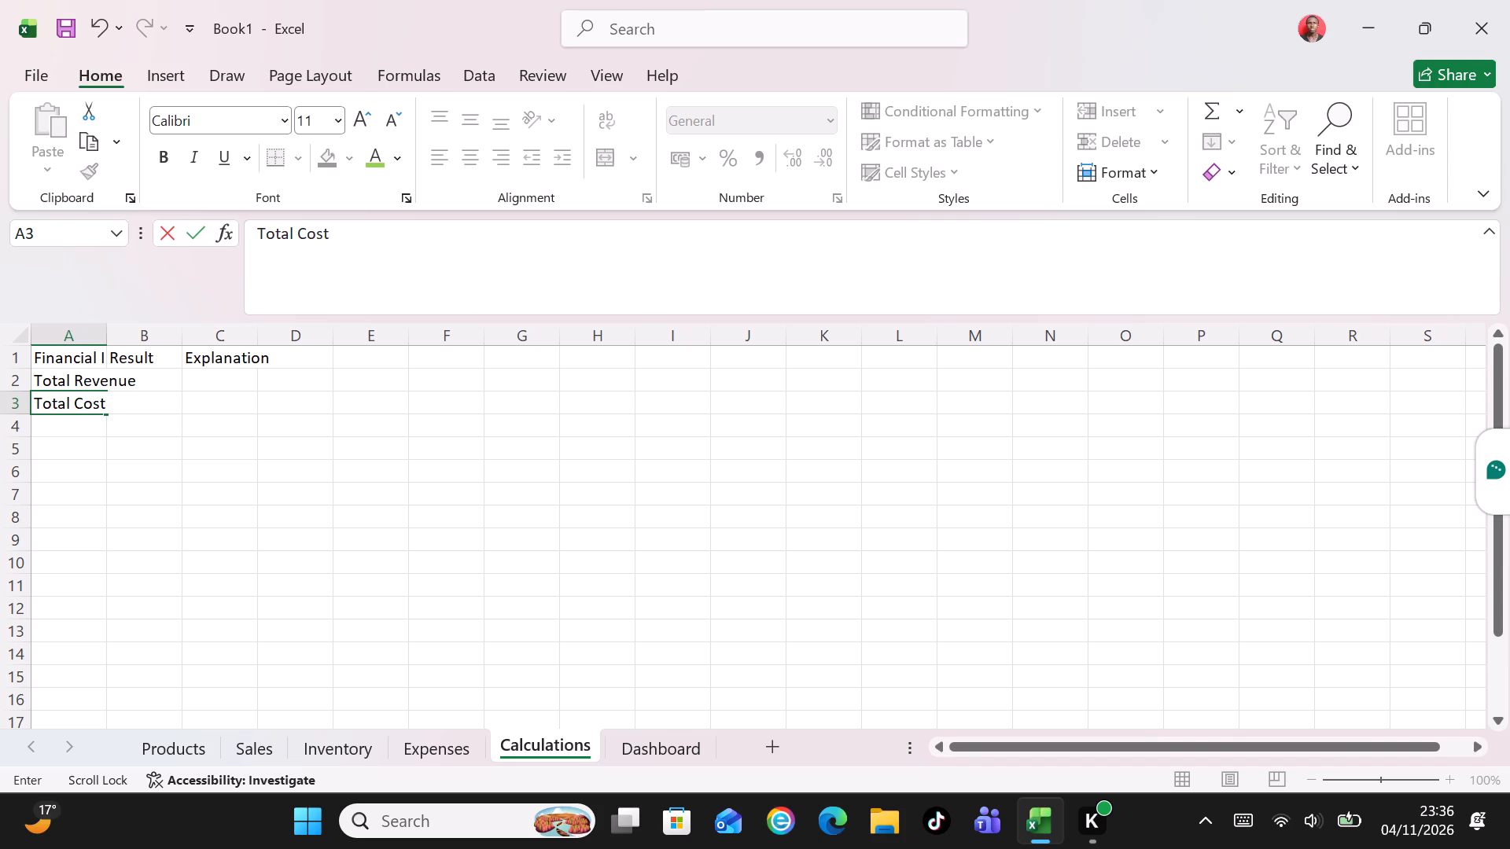
{"action": "key", "text": "space"}
{"action": "type", "text": "of"}
{"action": "key", "text": "space"}
{"action": "key", "text": "shift+g"}
{"action": "type", "text": "oods"}
{"action": "key", "text": "space"}
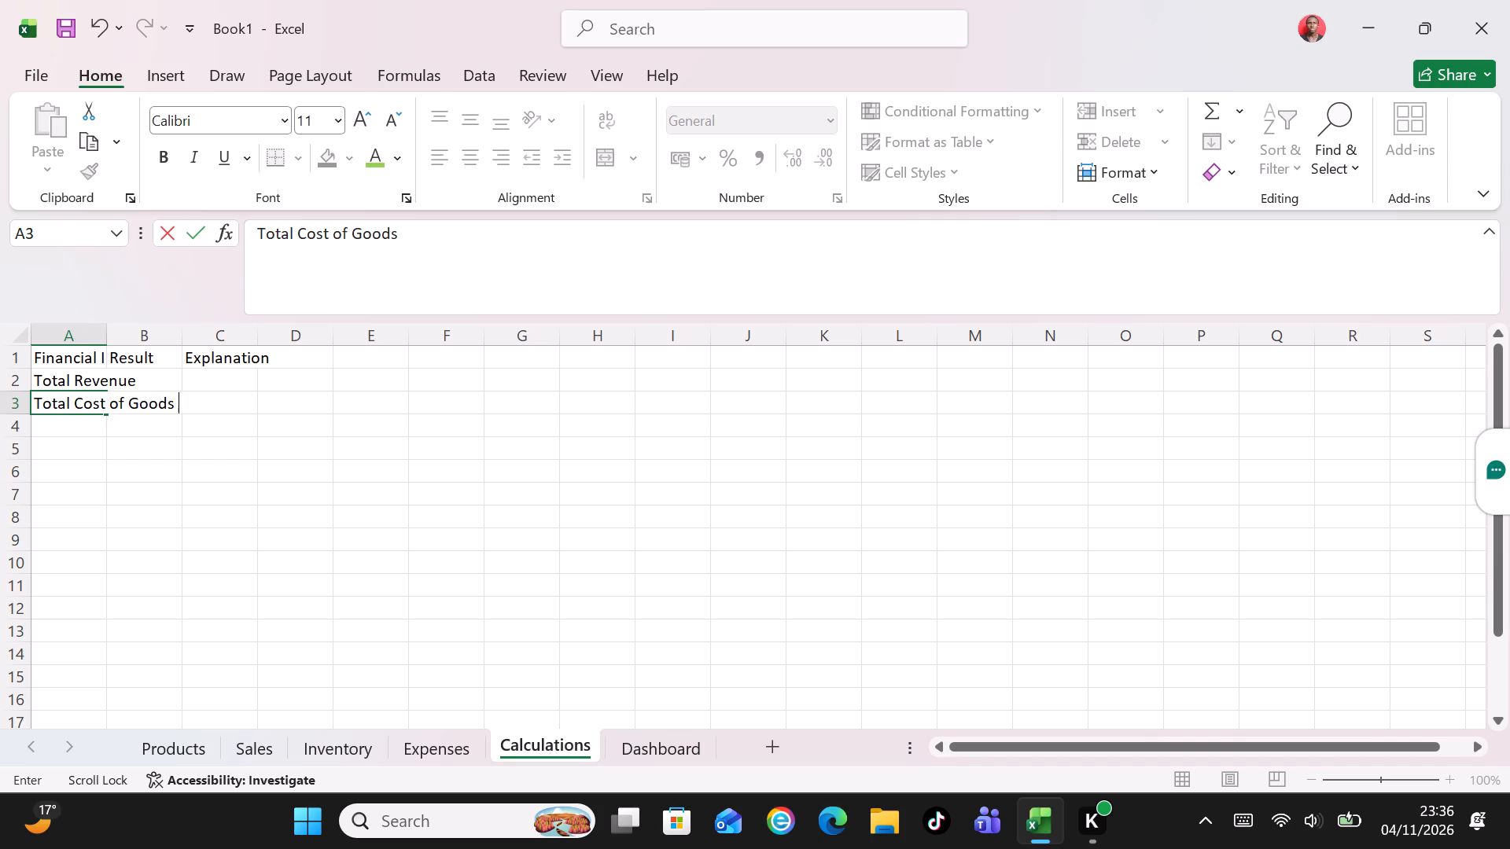
{"action": "type", "text": "Sold"}
{"action": "key", "text": "Return"}
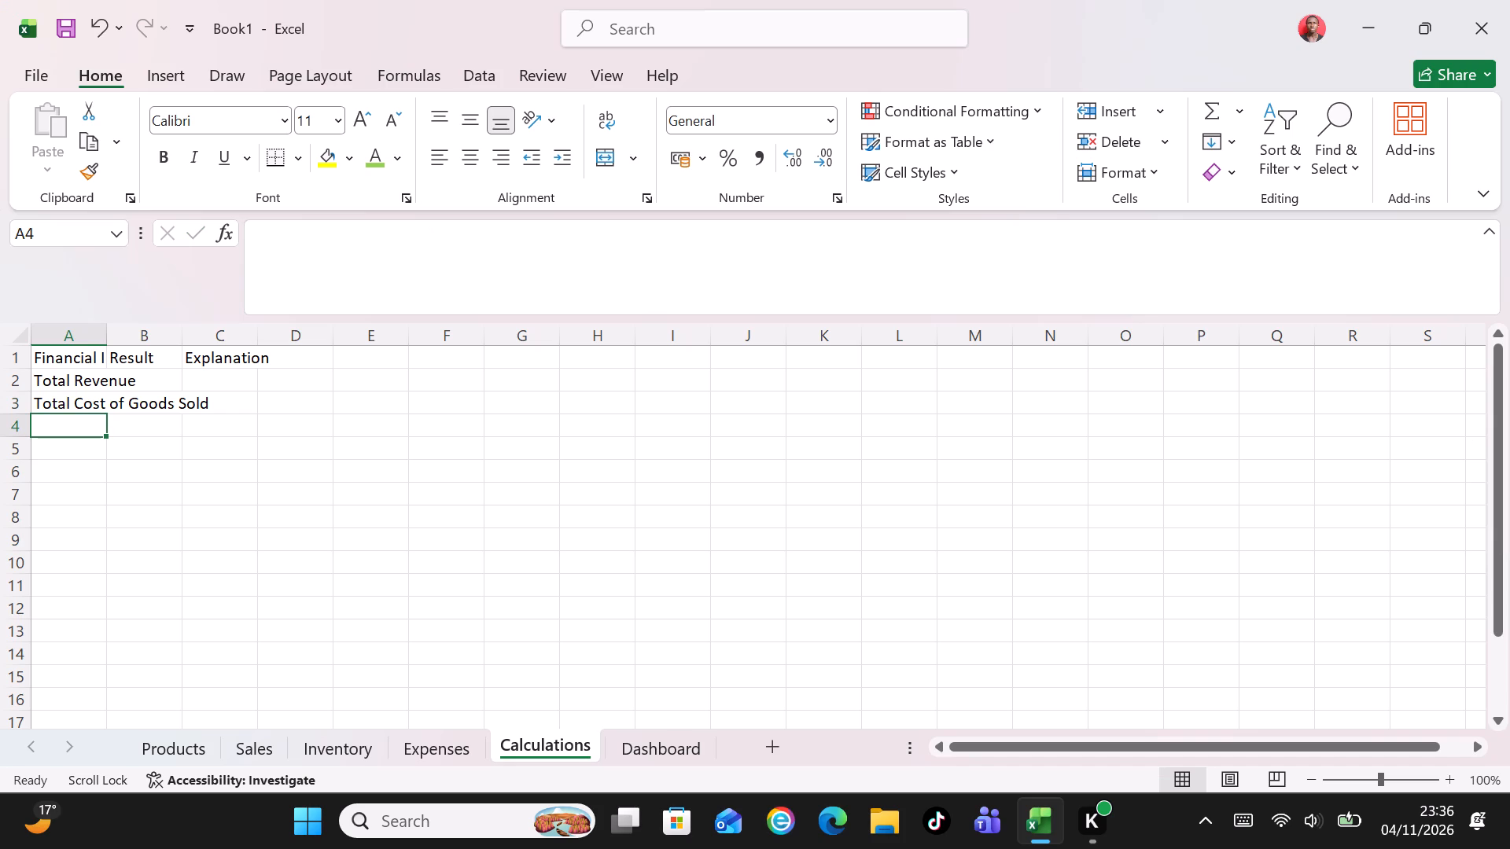
Enter the row label Gross Profit in cell A4.
{"action": "type", "text": "Gross"}
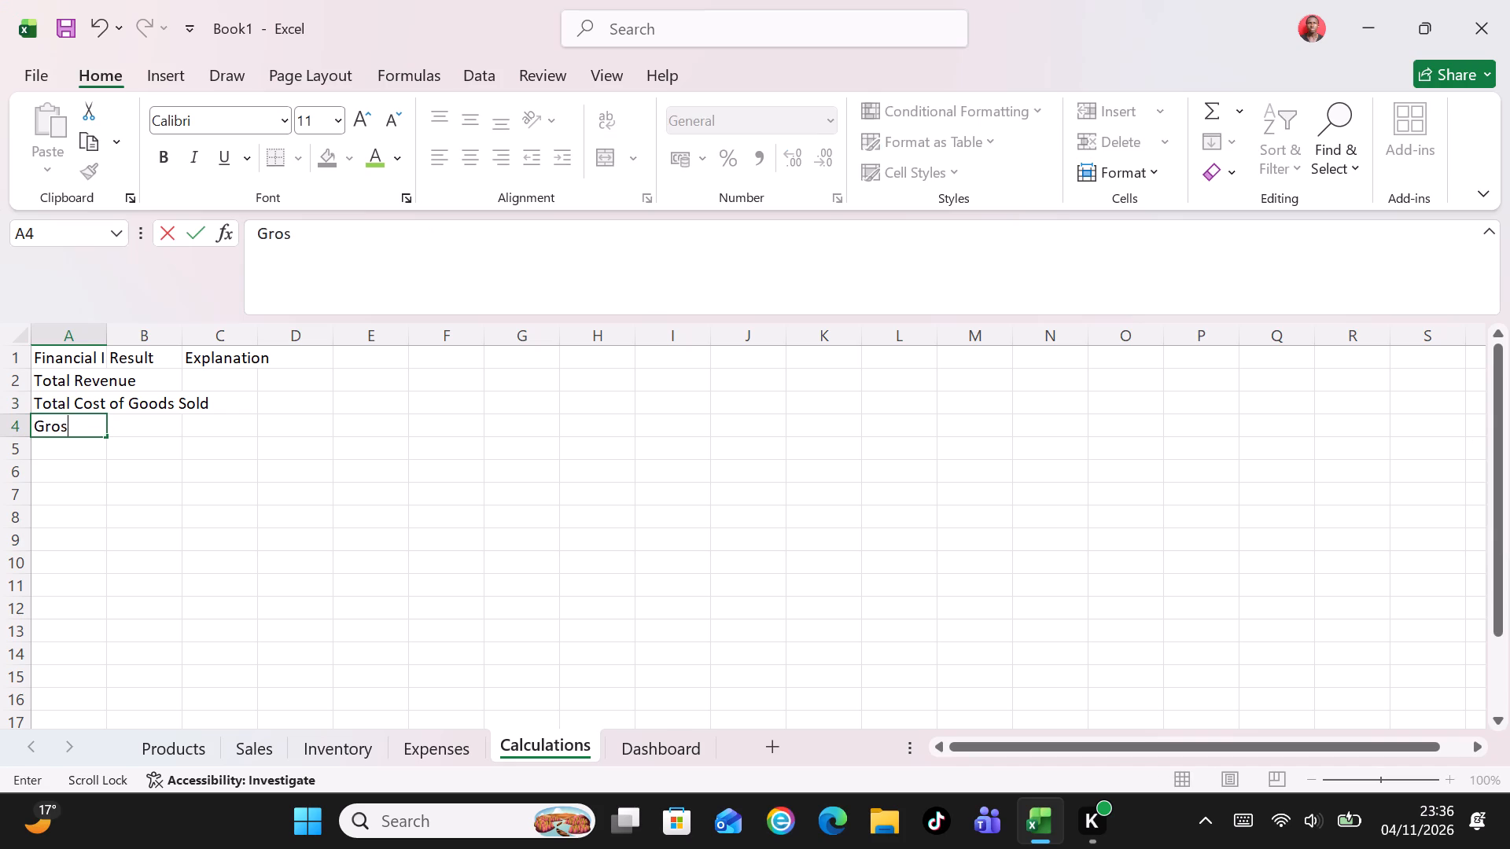
{"action": "key", "text": "space"}
{"action": "type", "text": "Profit"}
{"action": "key", "text": "Return"}
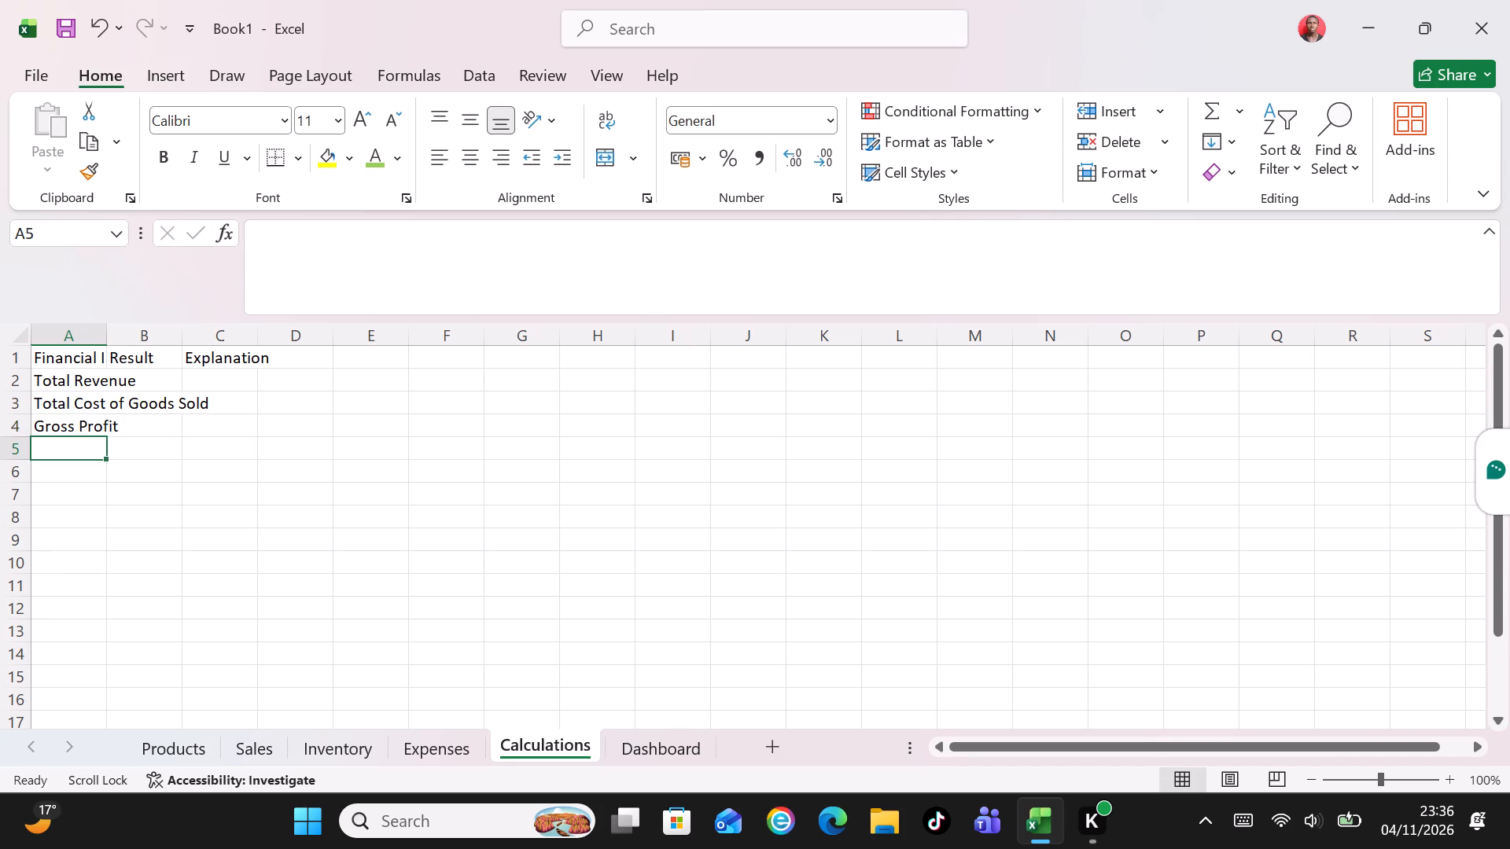
Enter the row label Total Operating Expenses in cell A5, below Gross Profit.
{"action": "type", "text": "Total"}
{"action": "key", "text": "space"}
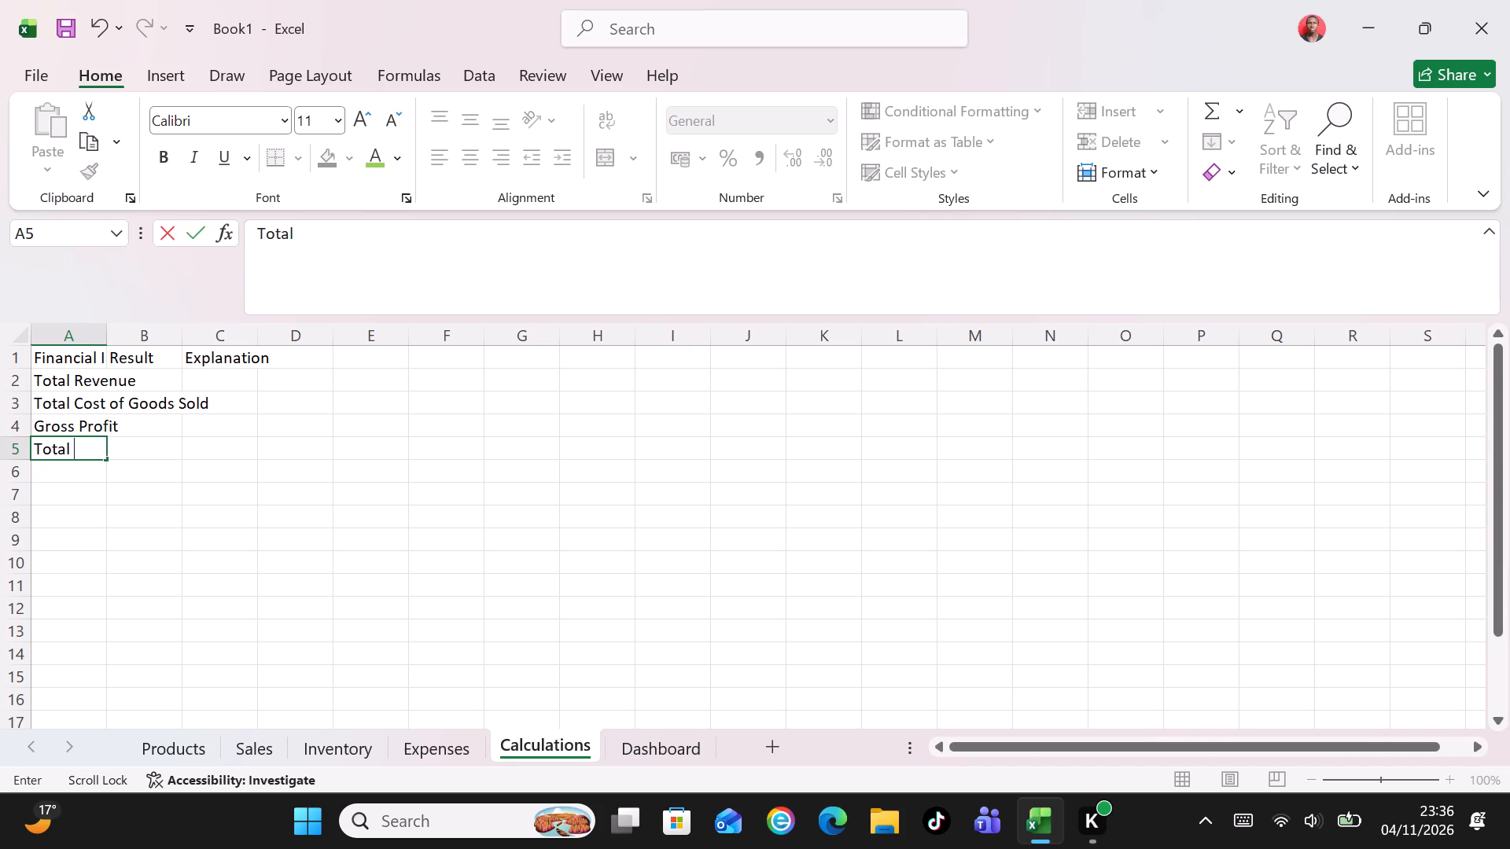
{"action": "key", "text": "shift+o"}
{"action": "type", "text": "perating"}
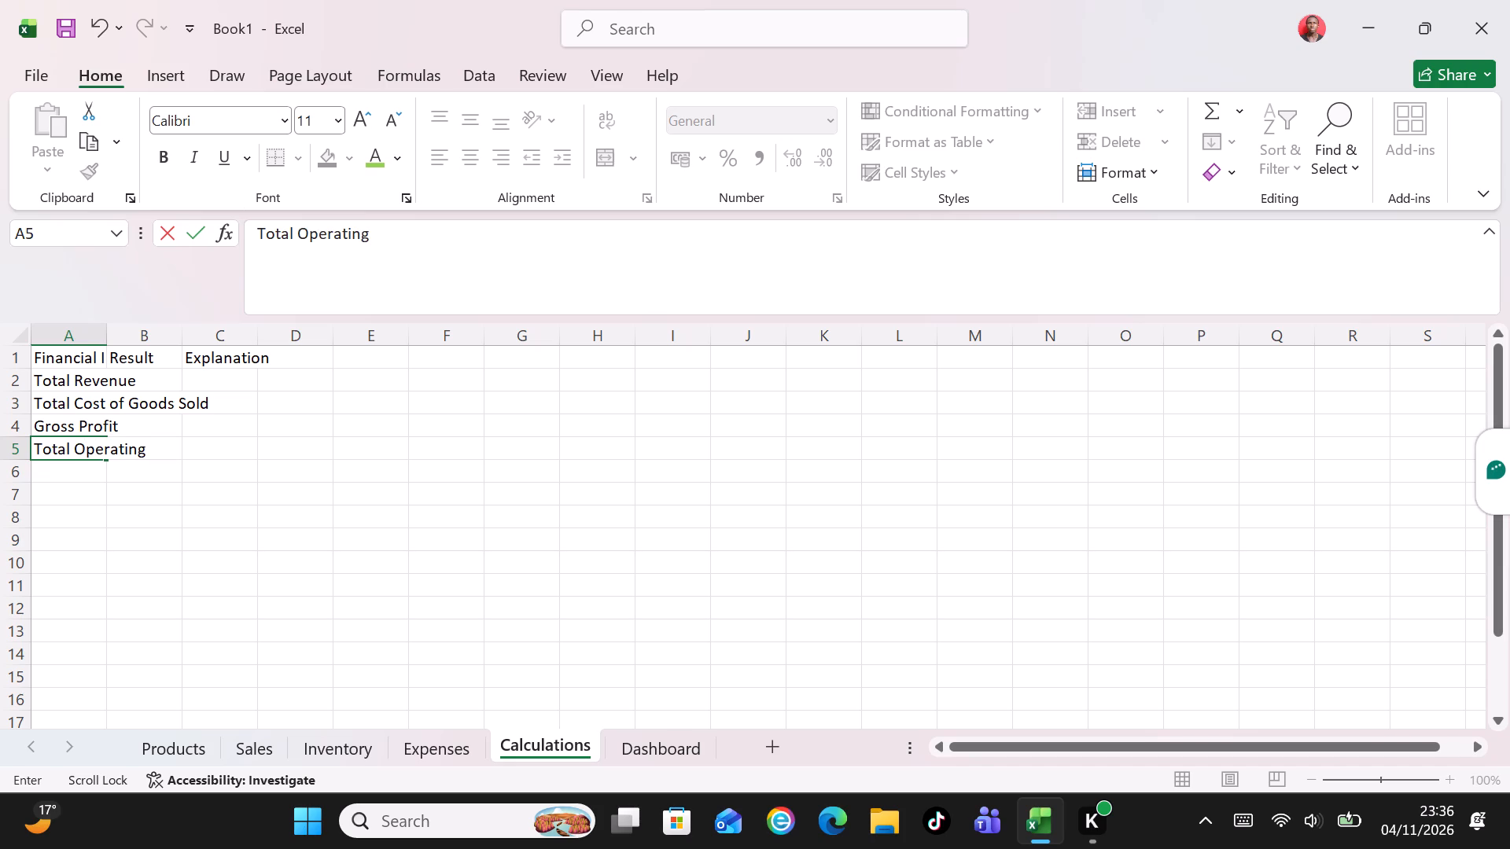
{"action": "key", "text": "space"}
{"action": "type", "text": "Expenses"}
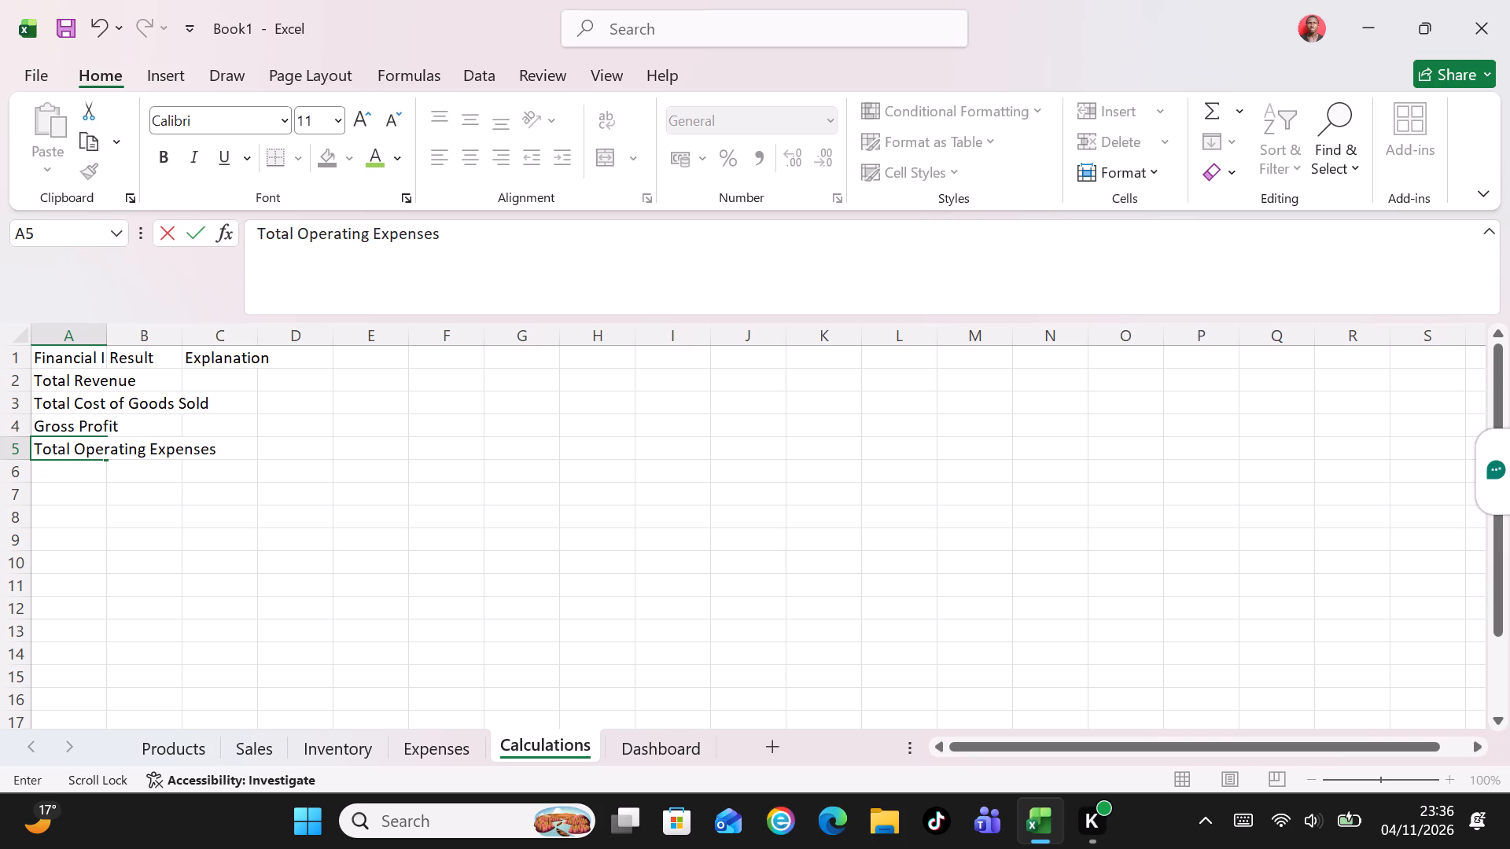
{"action": "key", "text": "Return"}
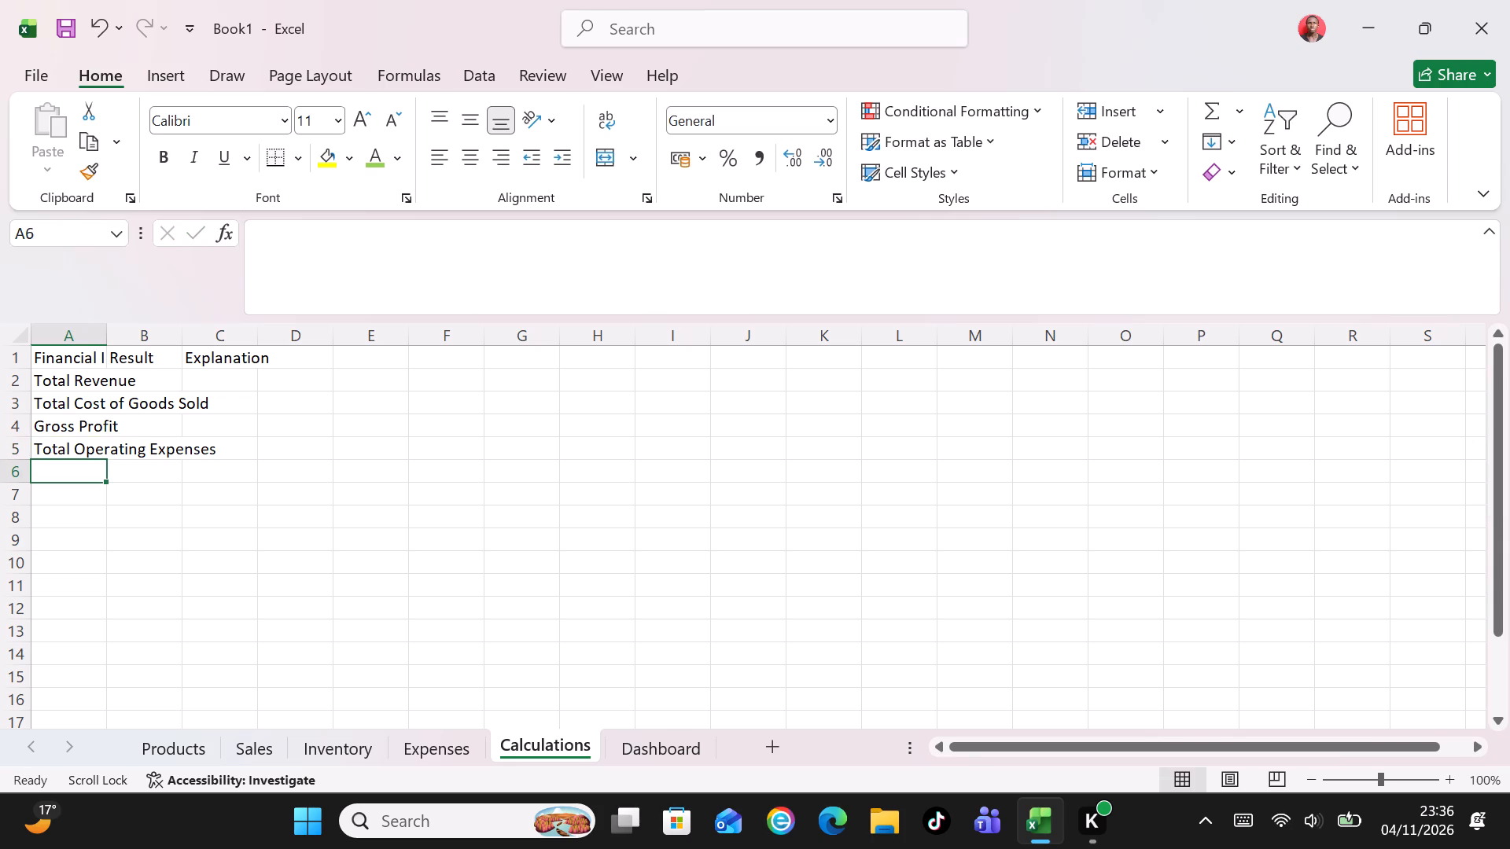
Enter the row label Net Profit in cell A6, below Total Operating Expenses.
{"action": "key", "text": "shift+n"}
{"action": "type", "text": "et"}
{"action": "key", "text": "space"}
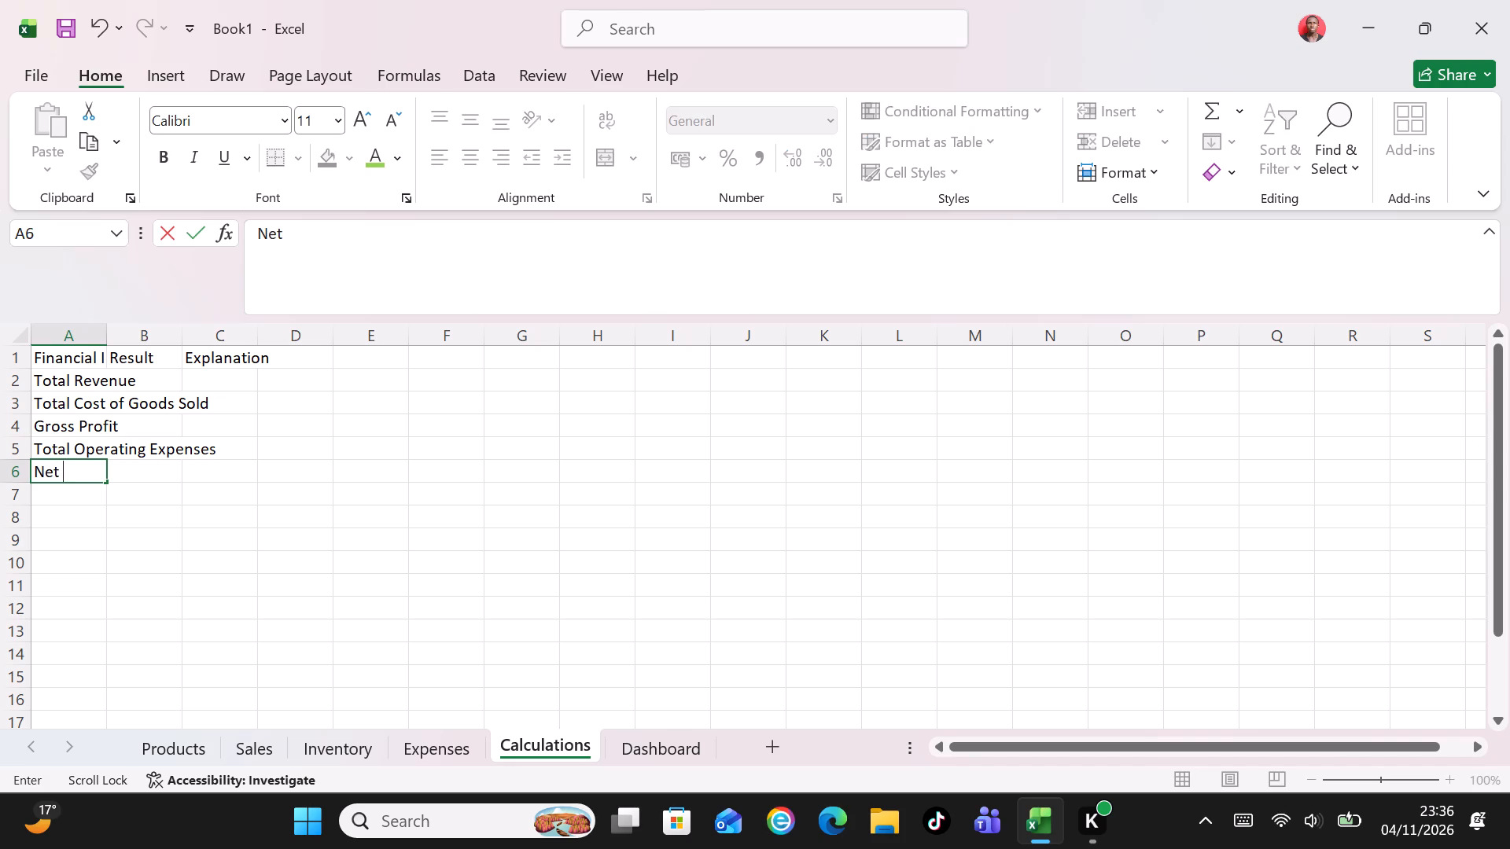
{"action": "key", "text": "shift+p"}
{"action": "type", "text": "rofit"}
{"action": "key", "text": "Return"}
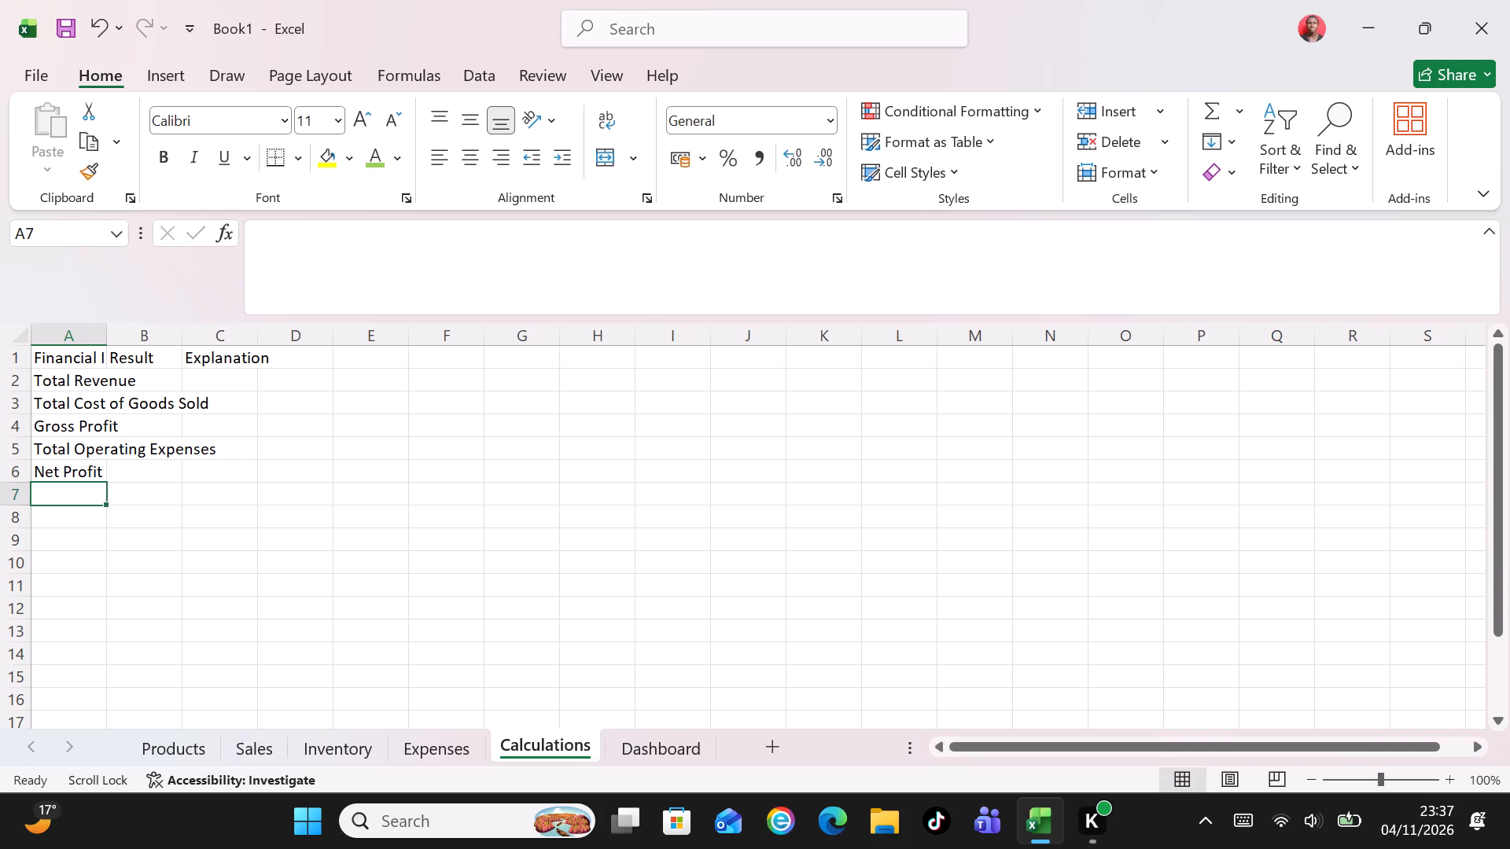
Enter the row label Profit Margin in cell A7, below Net Profit.
{"action": "key", "text": "shift+p"}
{"action": "type", "text": "rofit"}
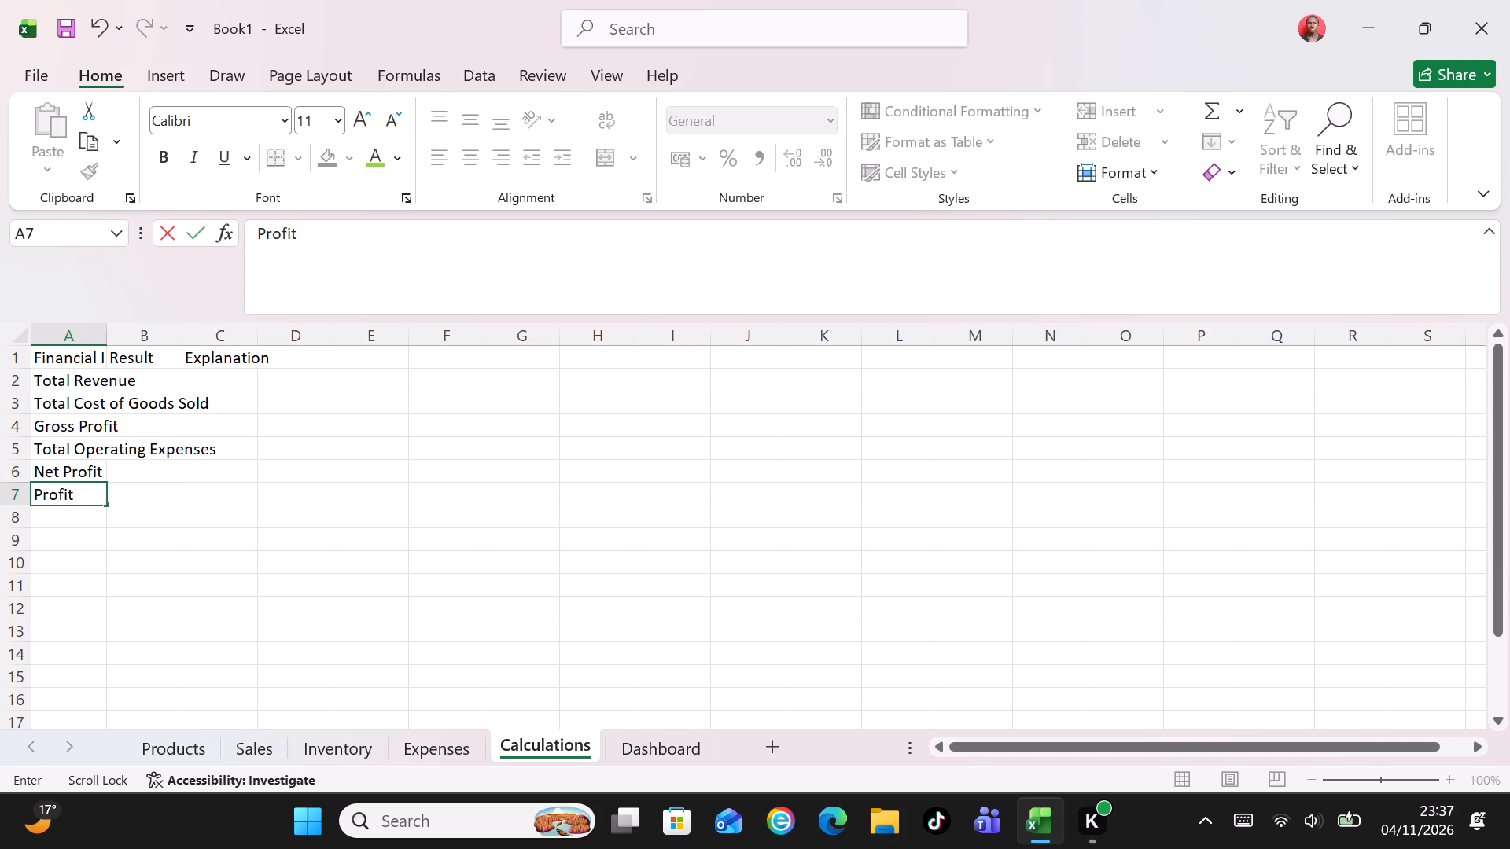
{"action": "key", "text": "space"}
{"action": "type", "text": "Margin"}
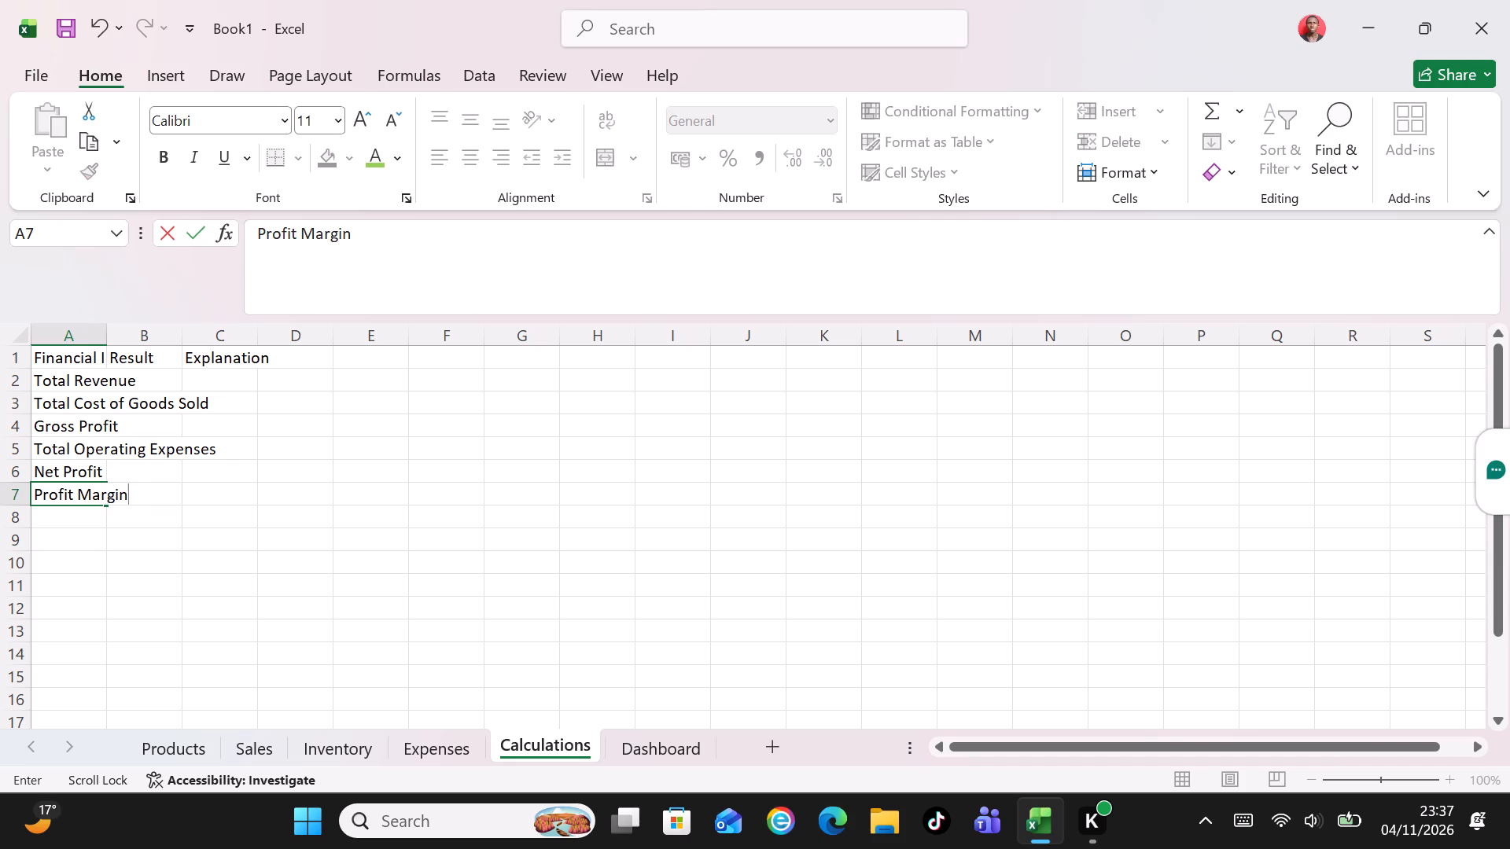
{"action": "key", "text": "Return"}
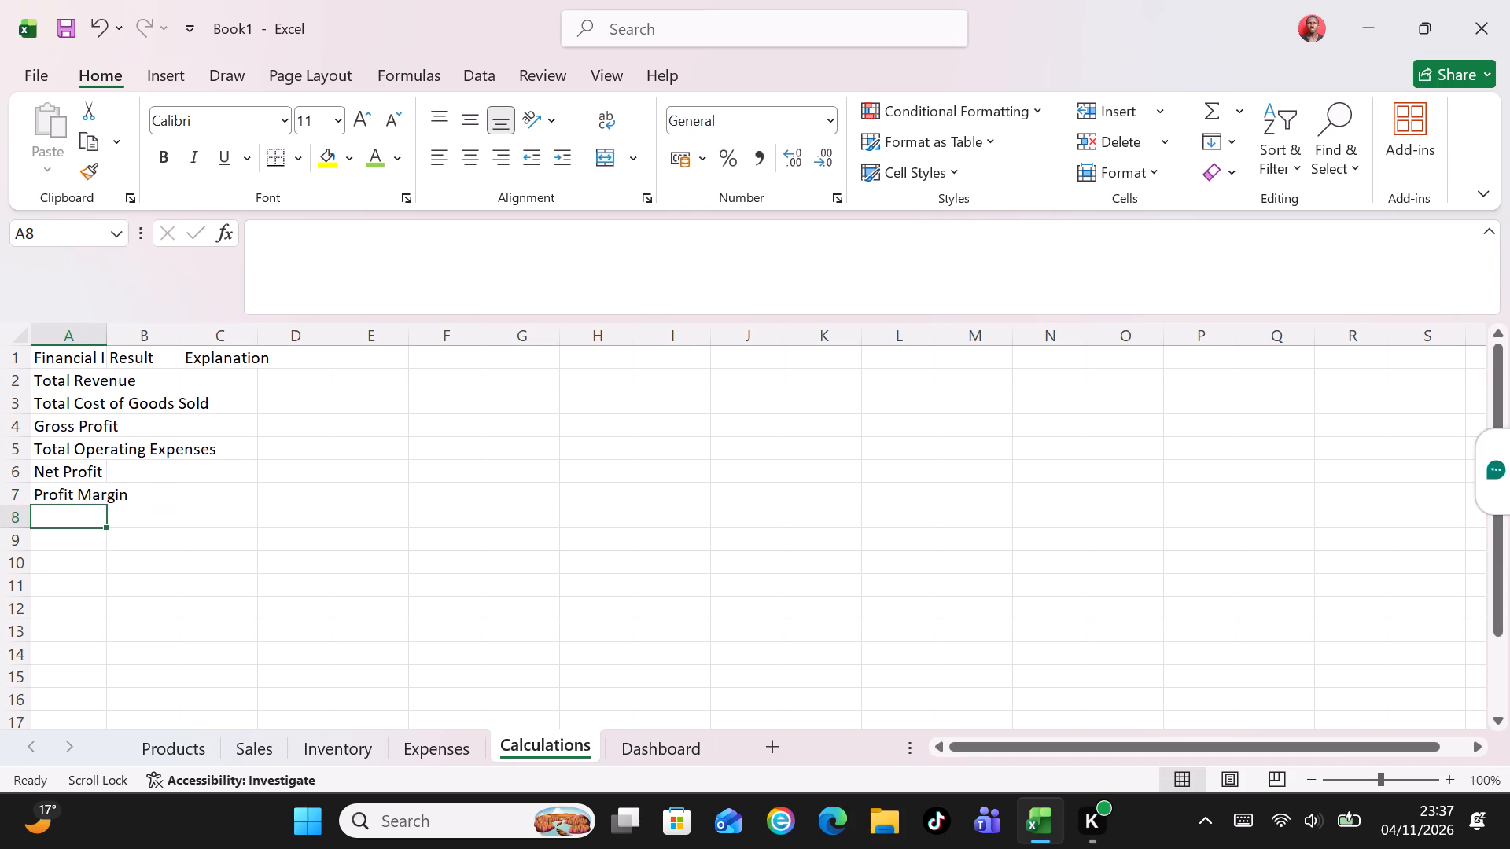
Enter the row label Total Transactions in cell A8, below Profit Margin.
{"action": "type", "text": "Total"}
{"action": "key", "text": "space"}
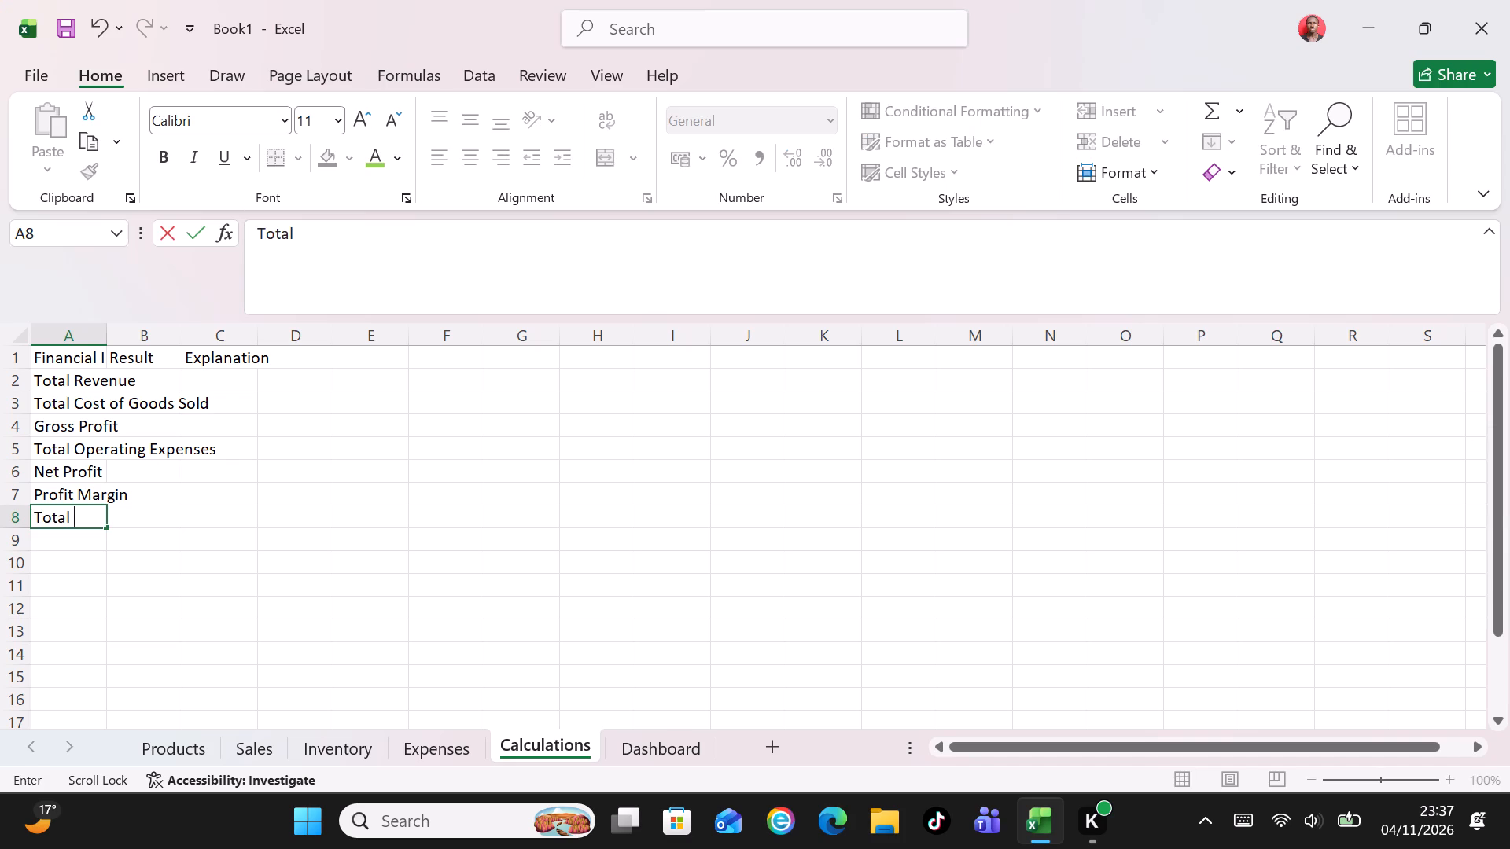
{"action": "type", "text": "Transactions"}
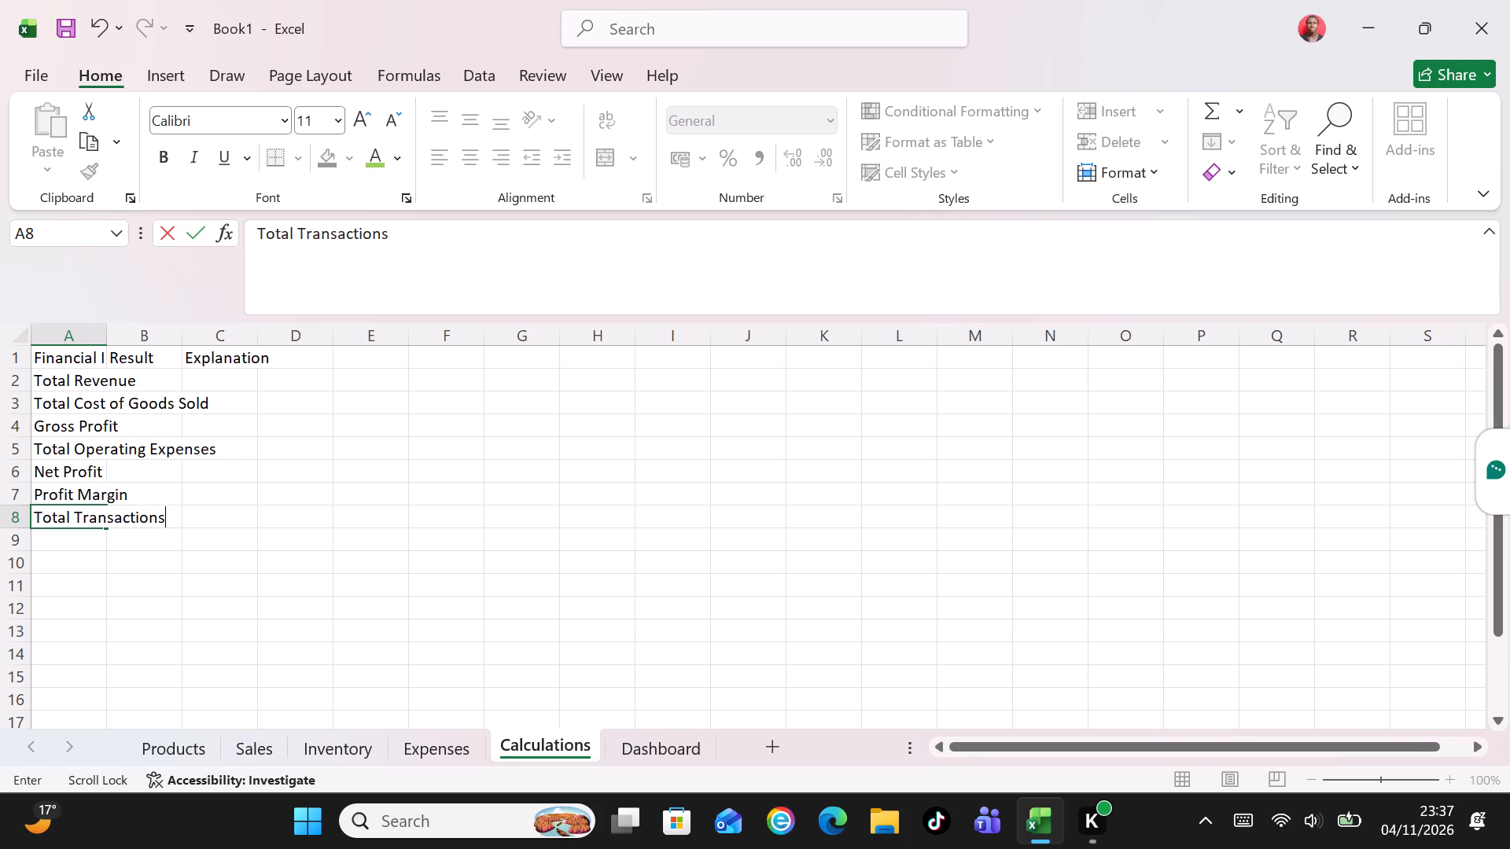
{"action": "key", "text": "Return"}
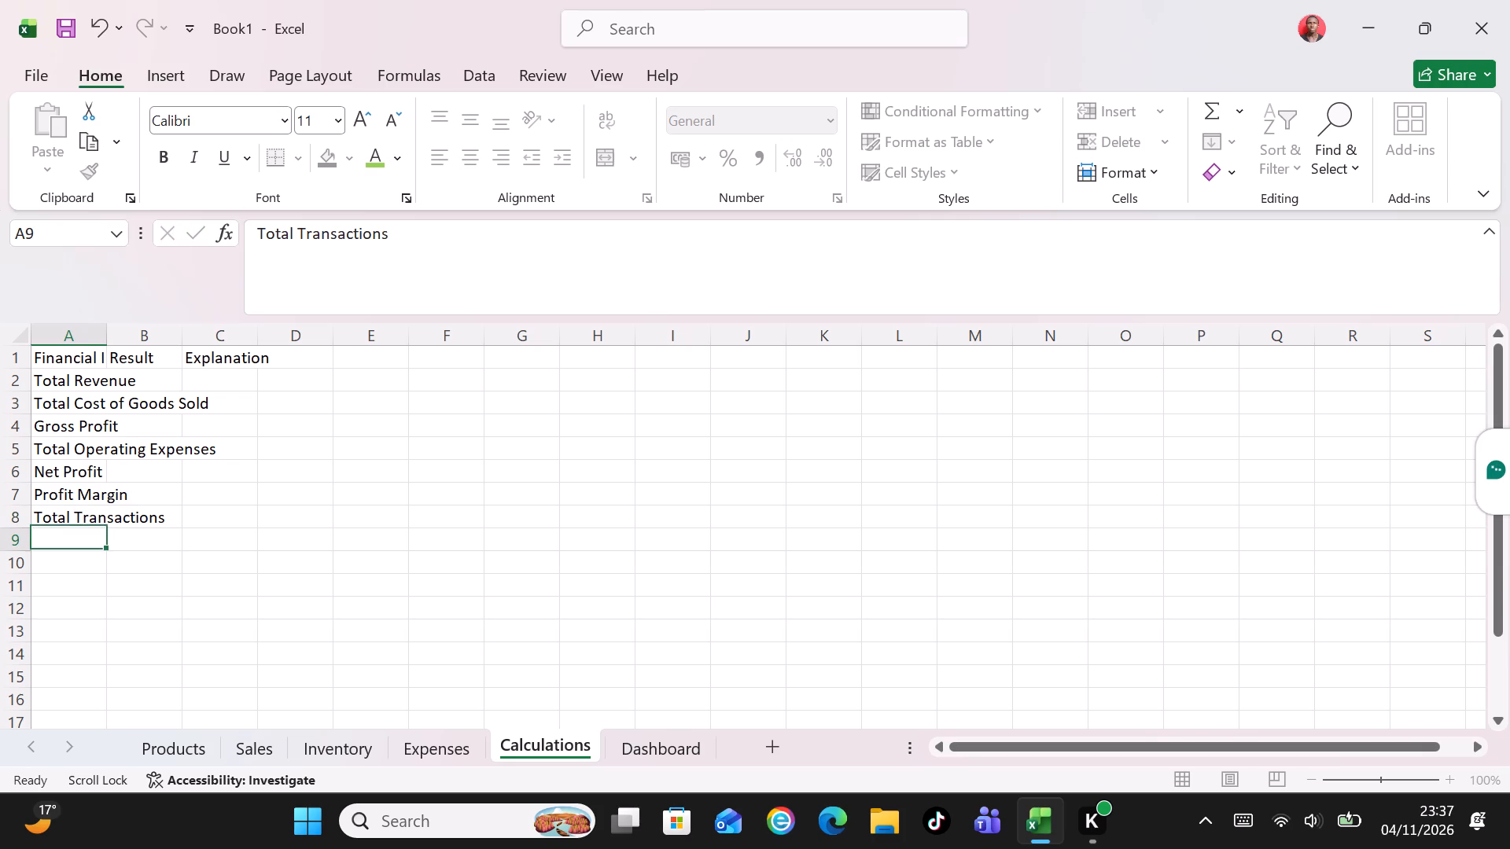
Enter the row label Average Sale Value in cell A9, below Total Transactions.
{"action": "type", "text": "Average"}
{"action": "key", "text": "space"}
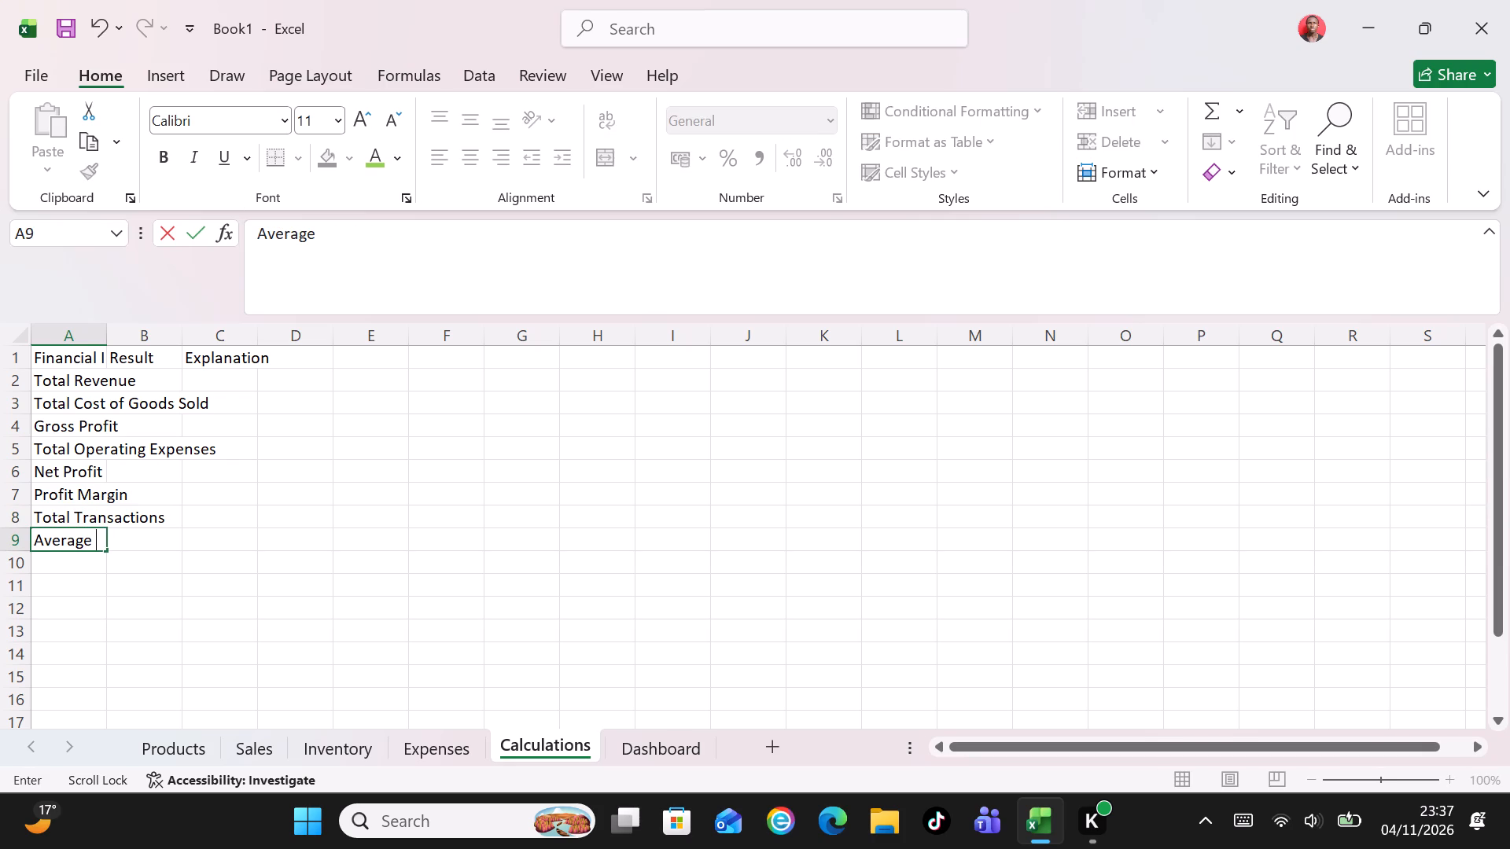
{"action": "type", "text": "Sale"}
{"action": "key", "text": "space"}
{"action": "type", "text": "Value"}
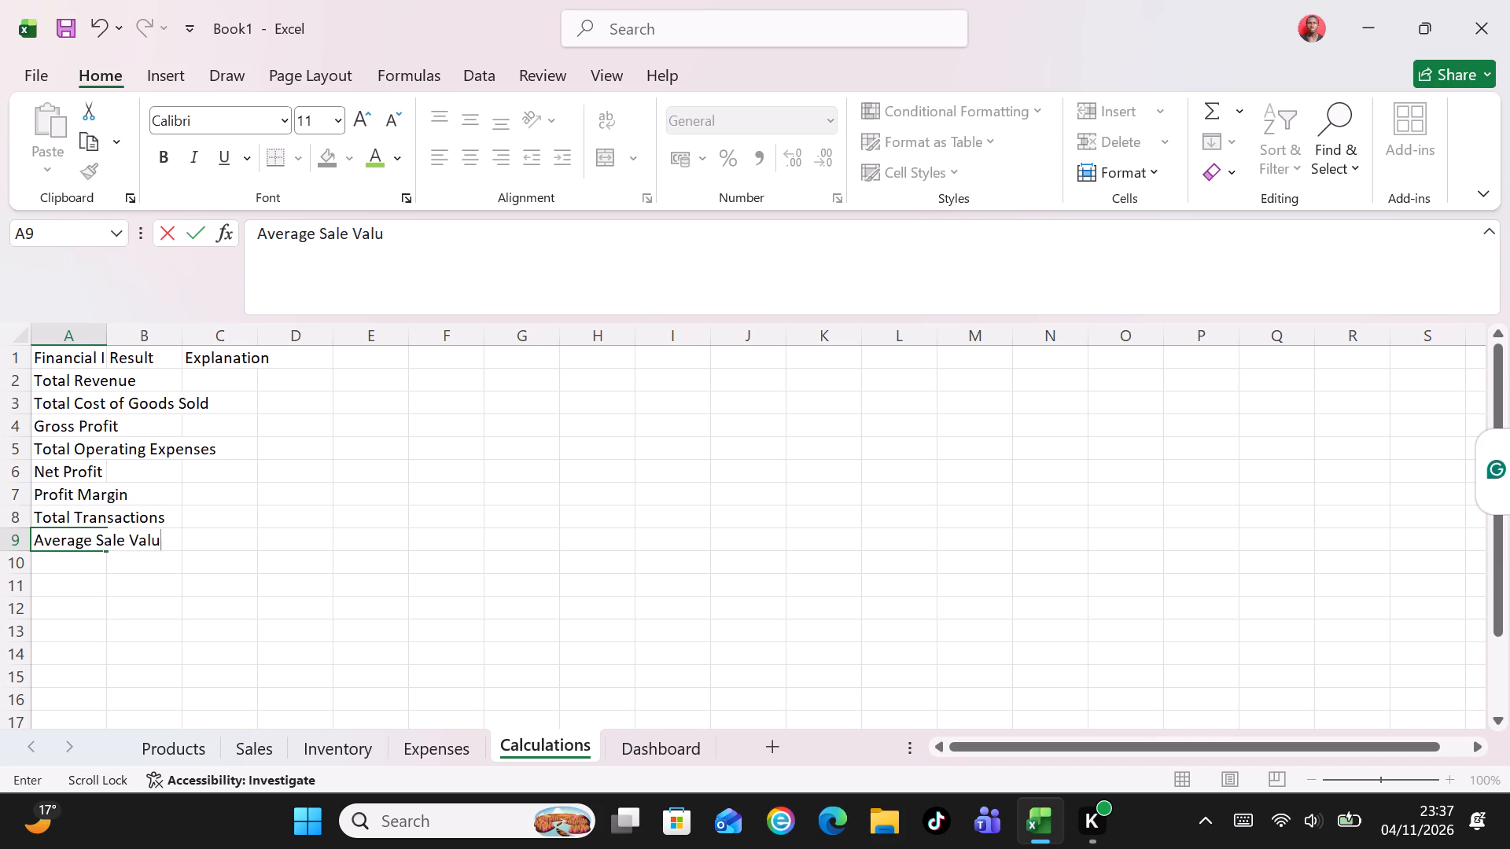
{"action": "key", "text": "Return"}
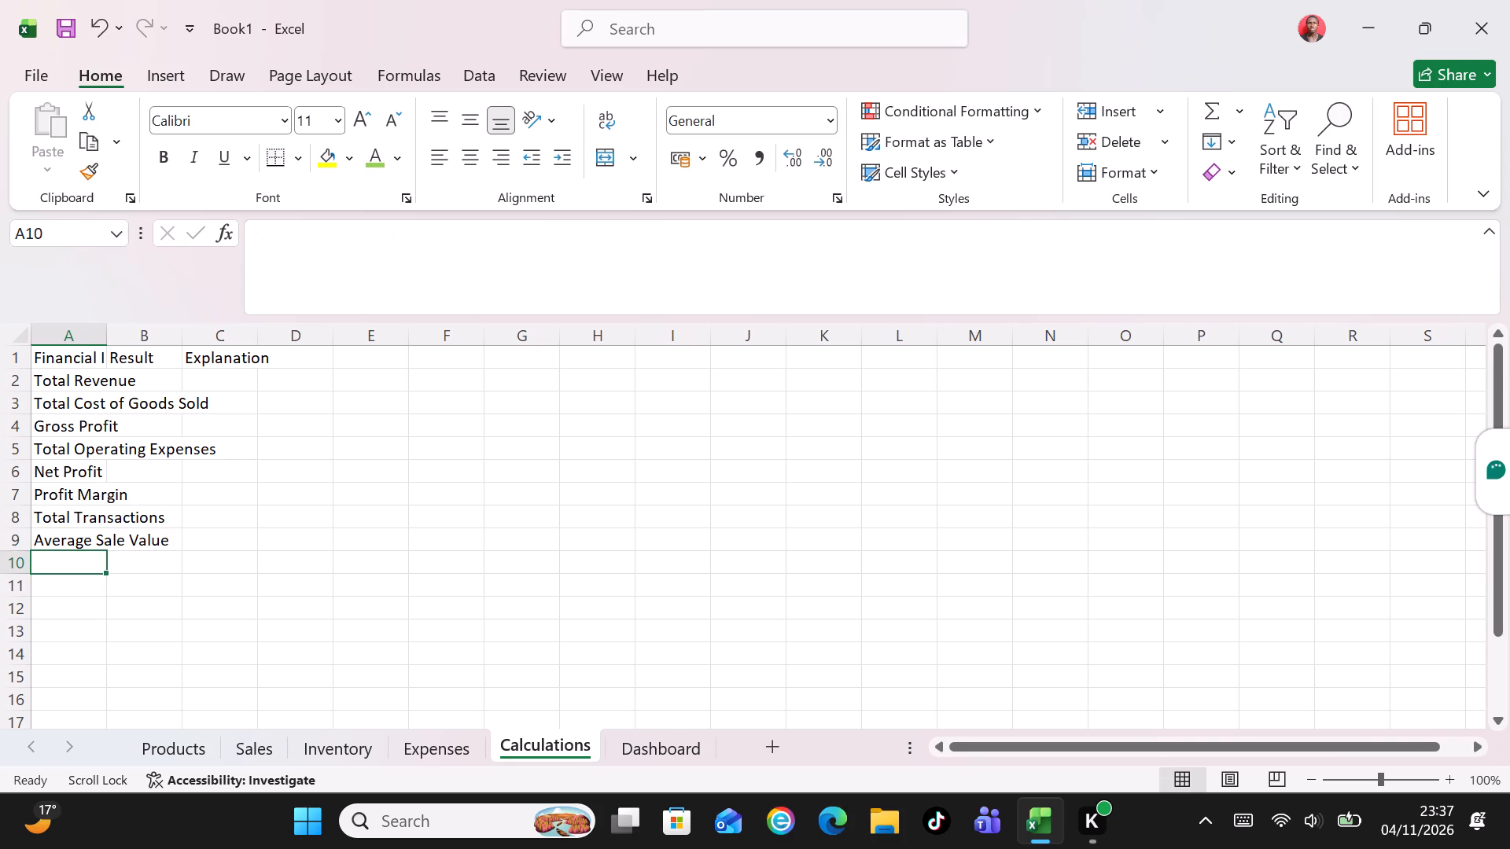
Enter the row labels Highest Sale in cell A10 and Lowest Sale in cell A11.
{"action": "type", "text": "Highest"}
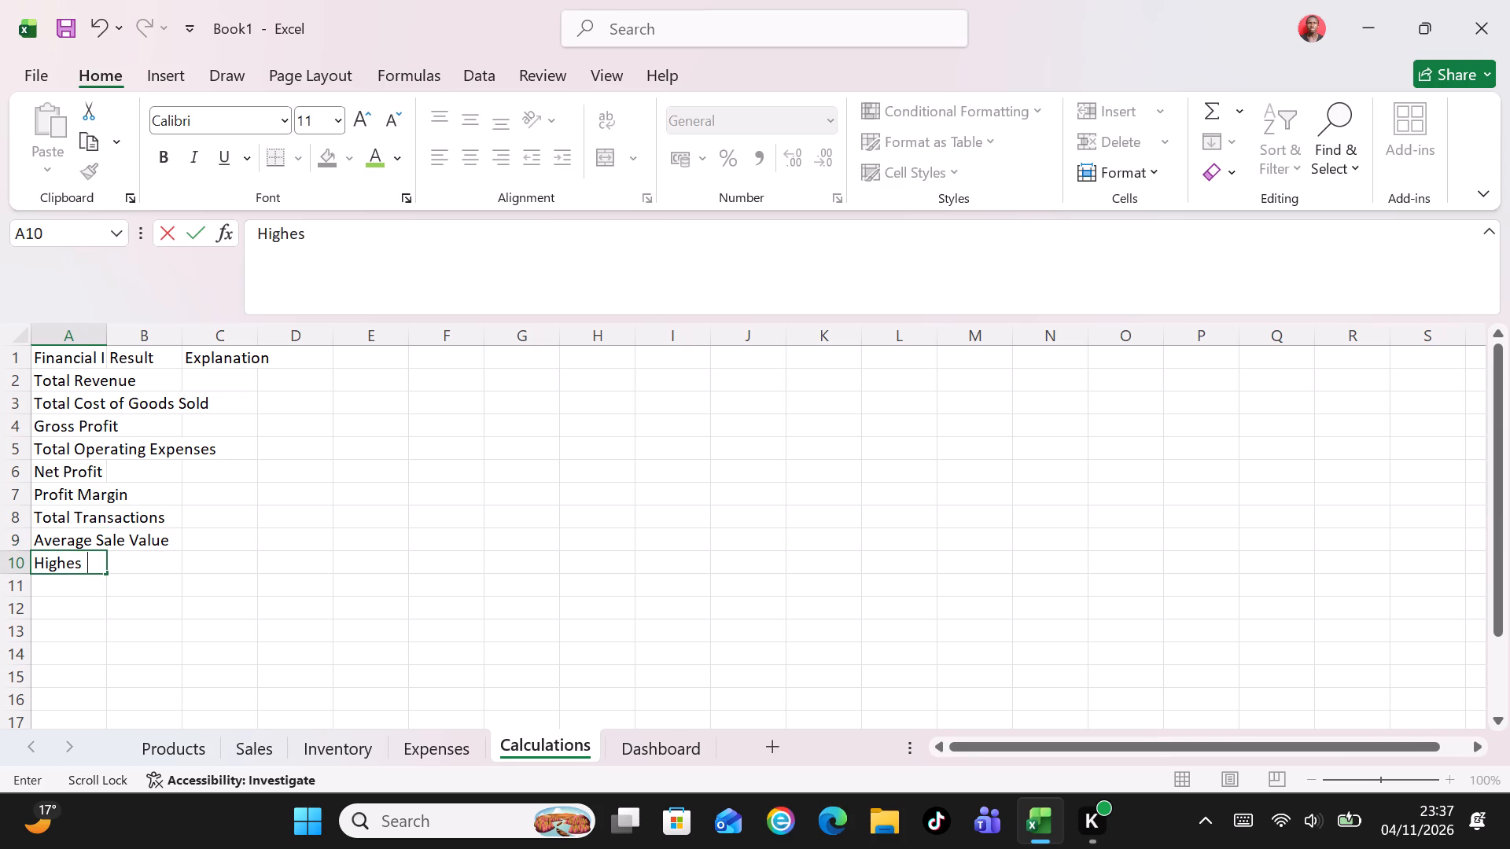
{"action": "key", "text": "space"}
{"action": "type", "text": "Sale"}
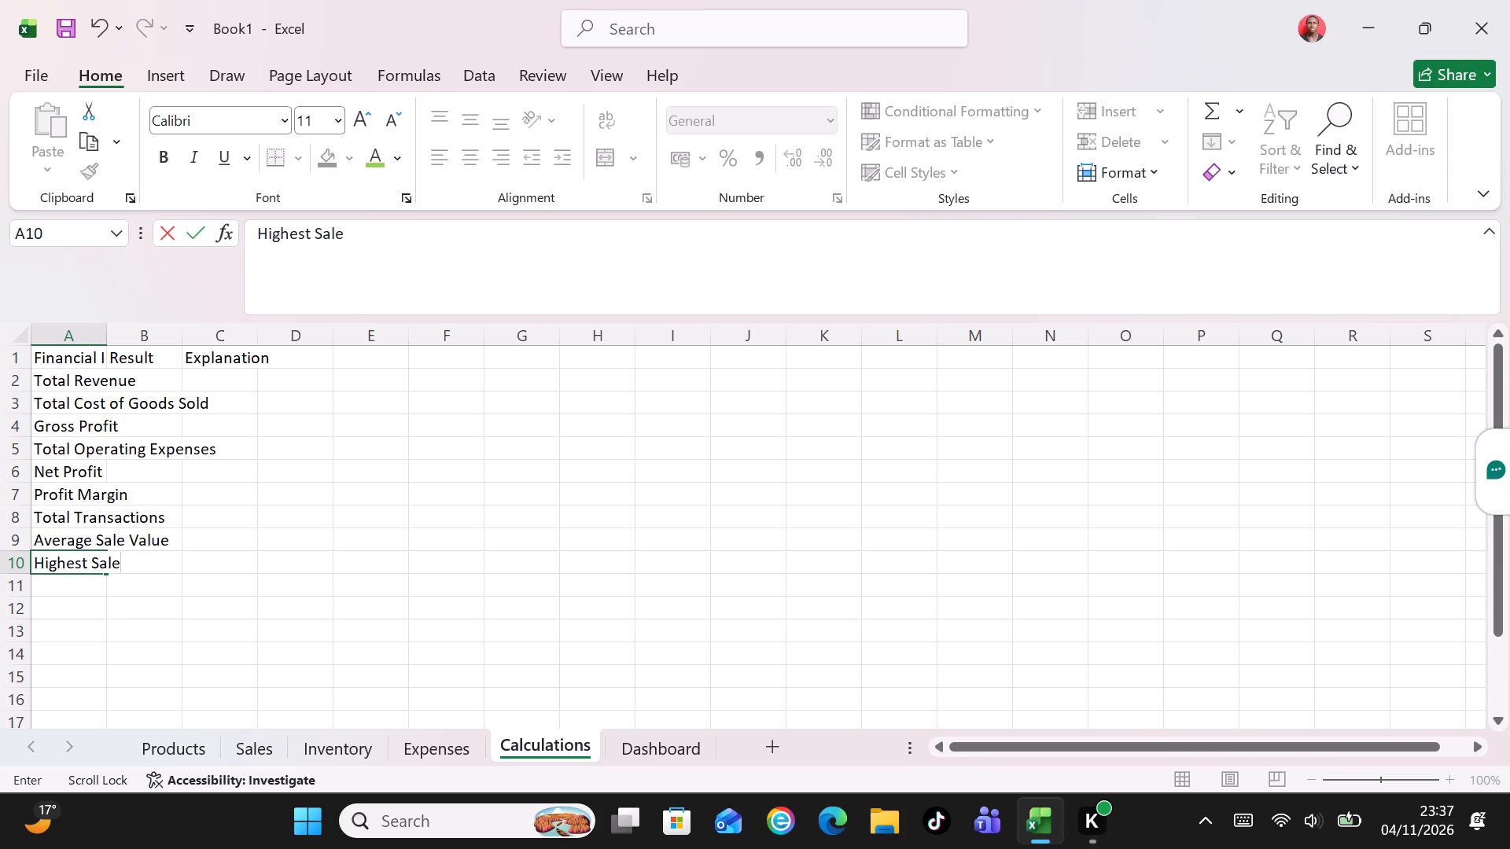
{"action": "key", "text": "Return"}
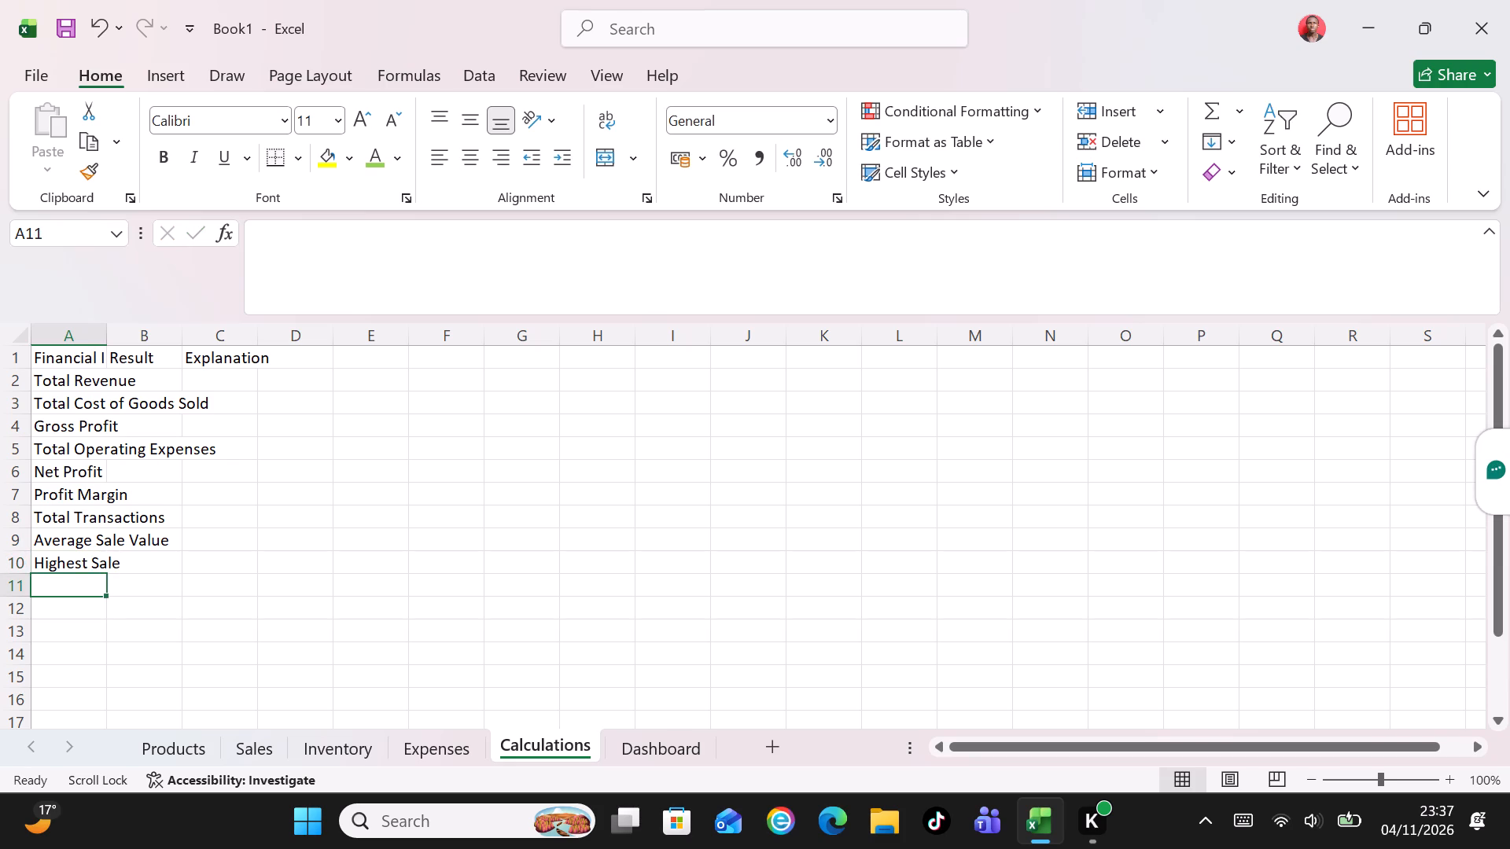
{"action": "type", "text": "Lowest"}
{"action": "key", "text": "space"}
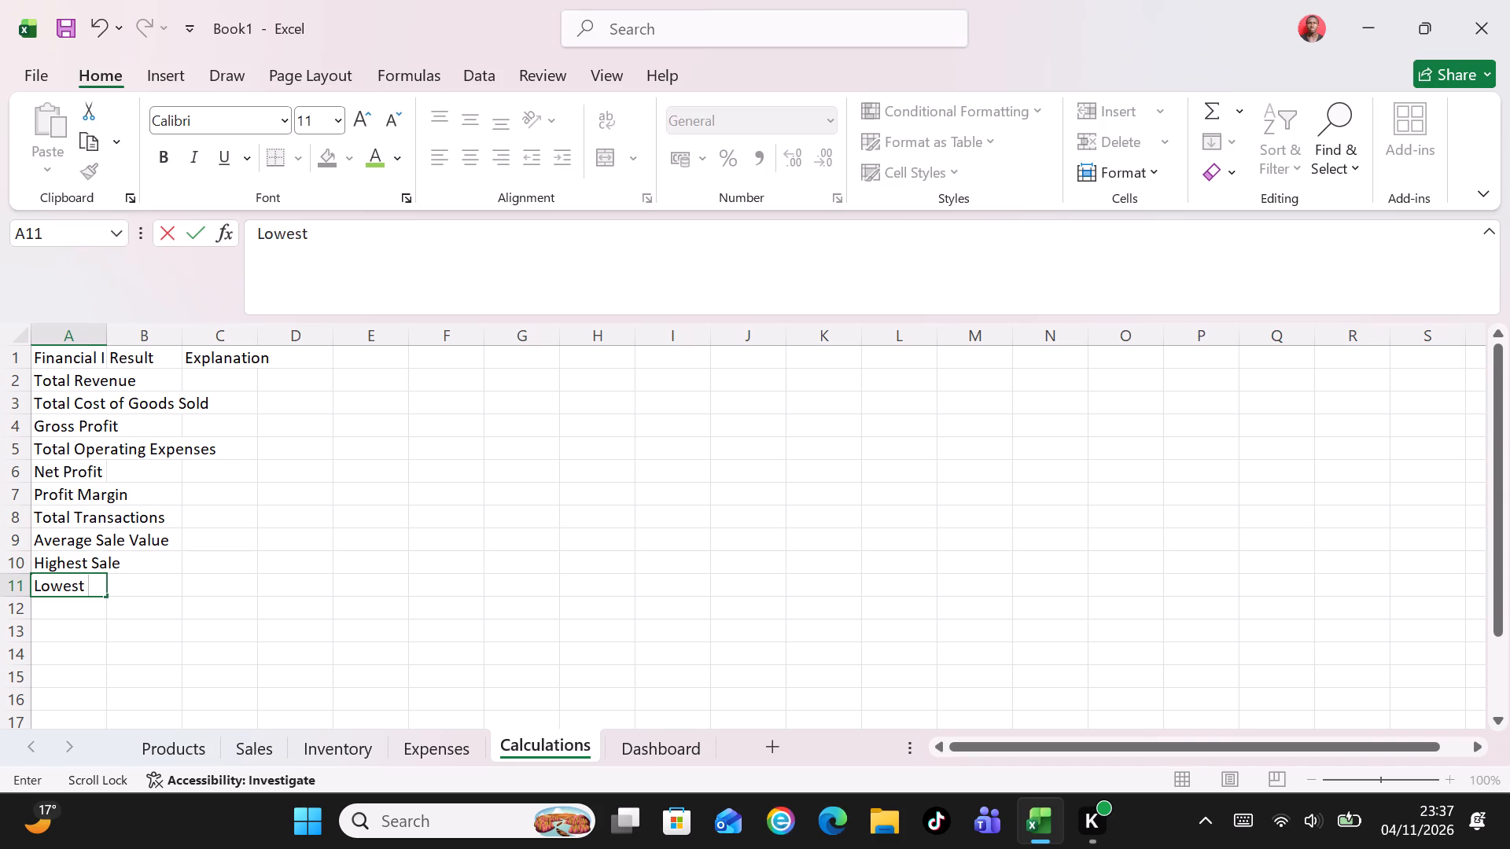
{"action": "type", "text": "Sale"}
{"action": "key", "text": "Return"}
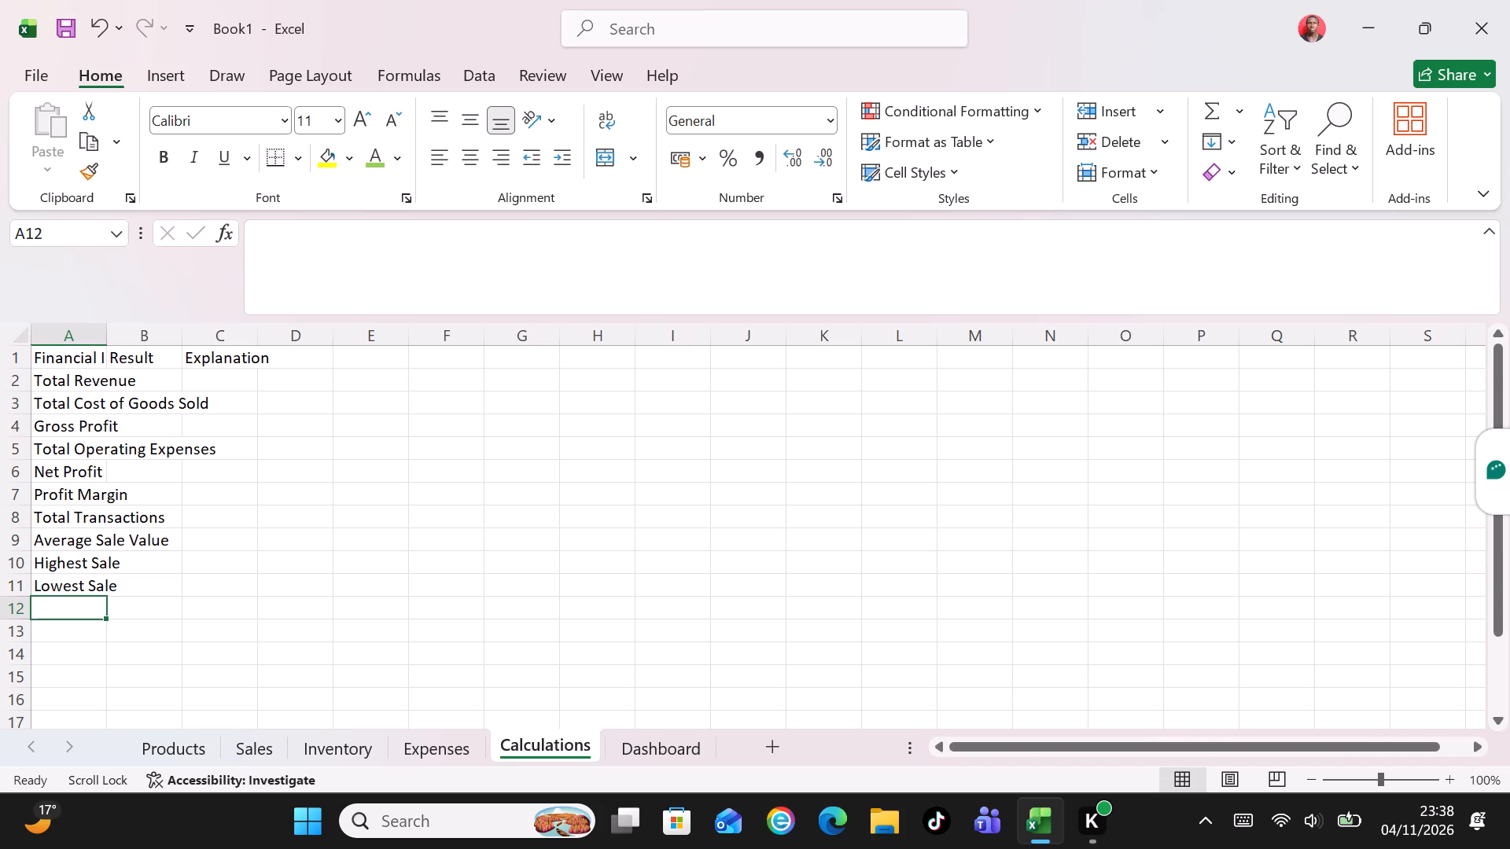
Enter the row label Total Units Sold in cell A12, below Lowest Sale.
{"action": "type", "text": "Total"}
{"action": "key", "text": "space"}
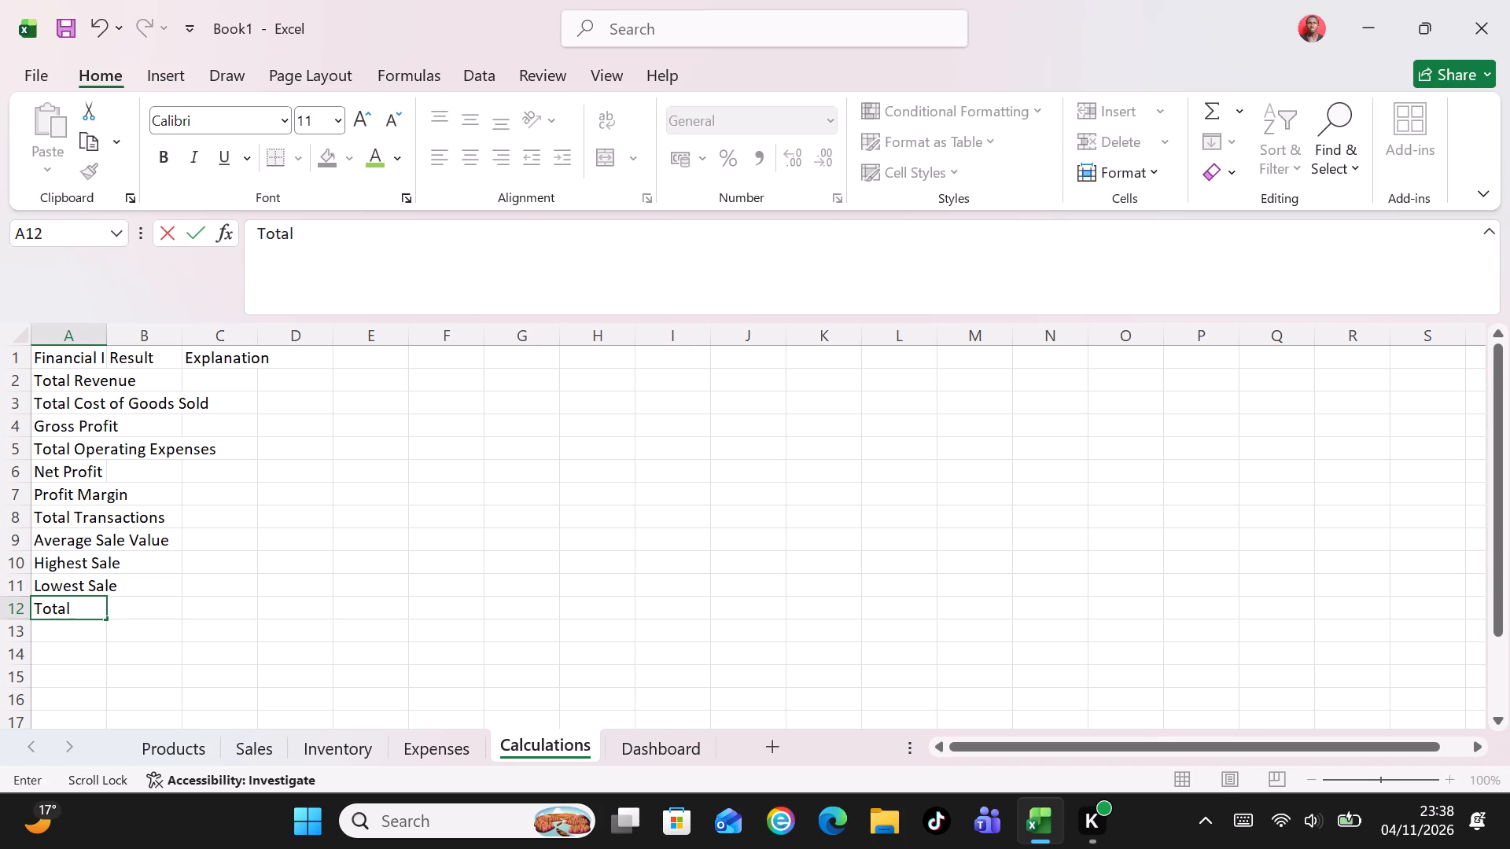
{"action": "key", "text": "shift+u"}
{"action": "type", "text": "nits"}
{"action": "key", "text": "space"}
{"action": "type", "text": "Sold"}
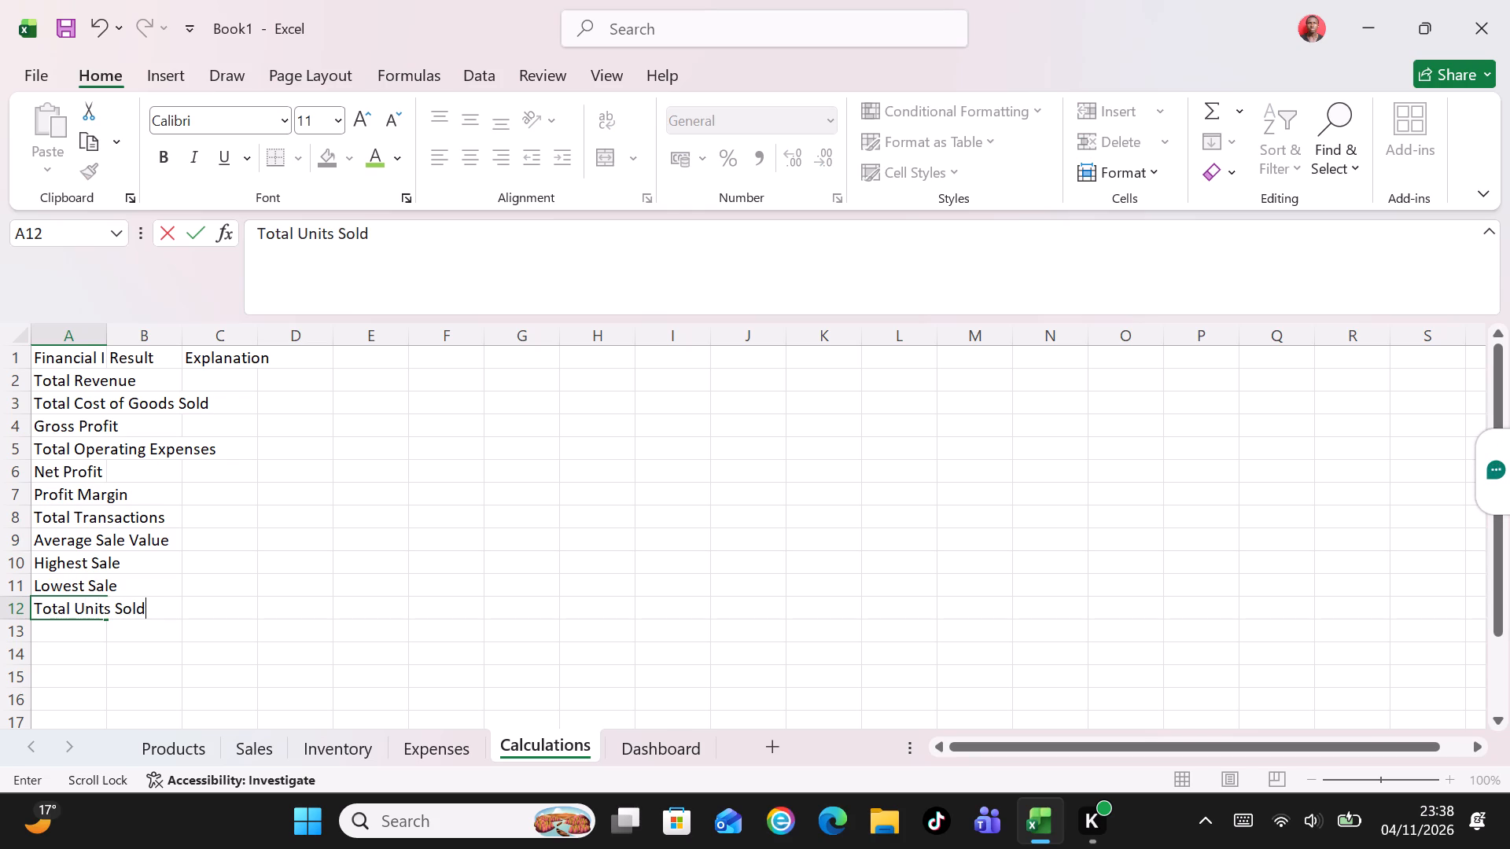
{"action": "key", "text": "Return"}
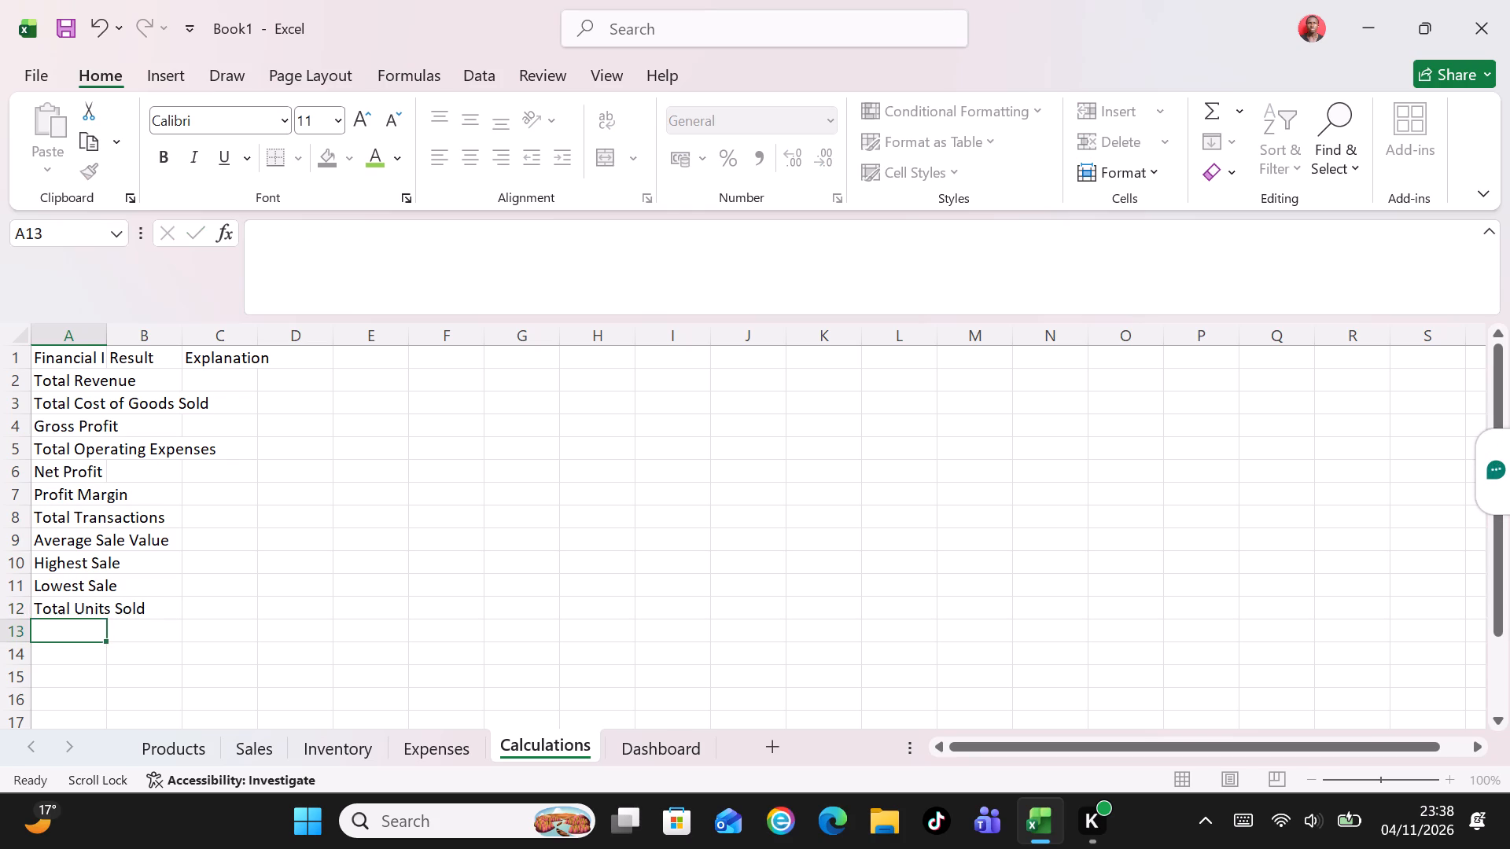
Enter the row label Total Inventory Value in cell A13, below Total Units Sold.
{"action": "type", "text": "Total"}
{"action": "key", "text": "space"}
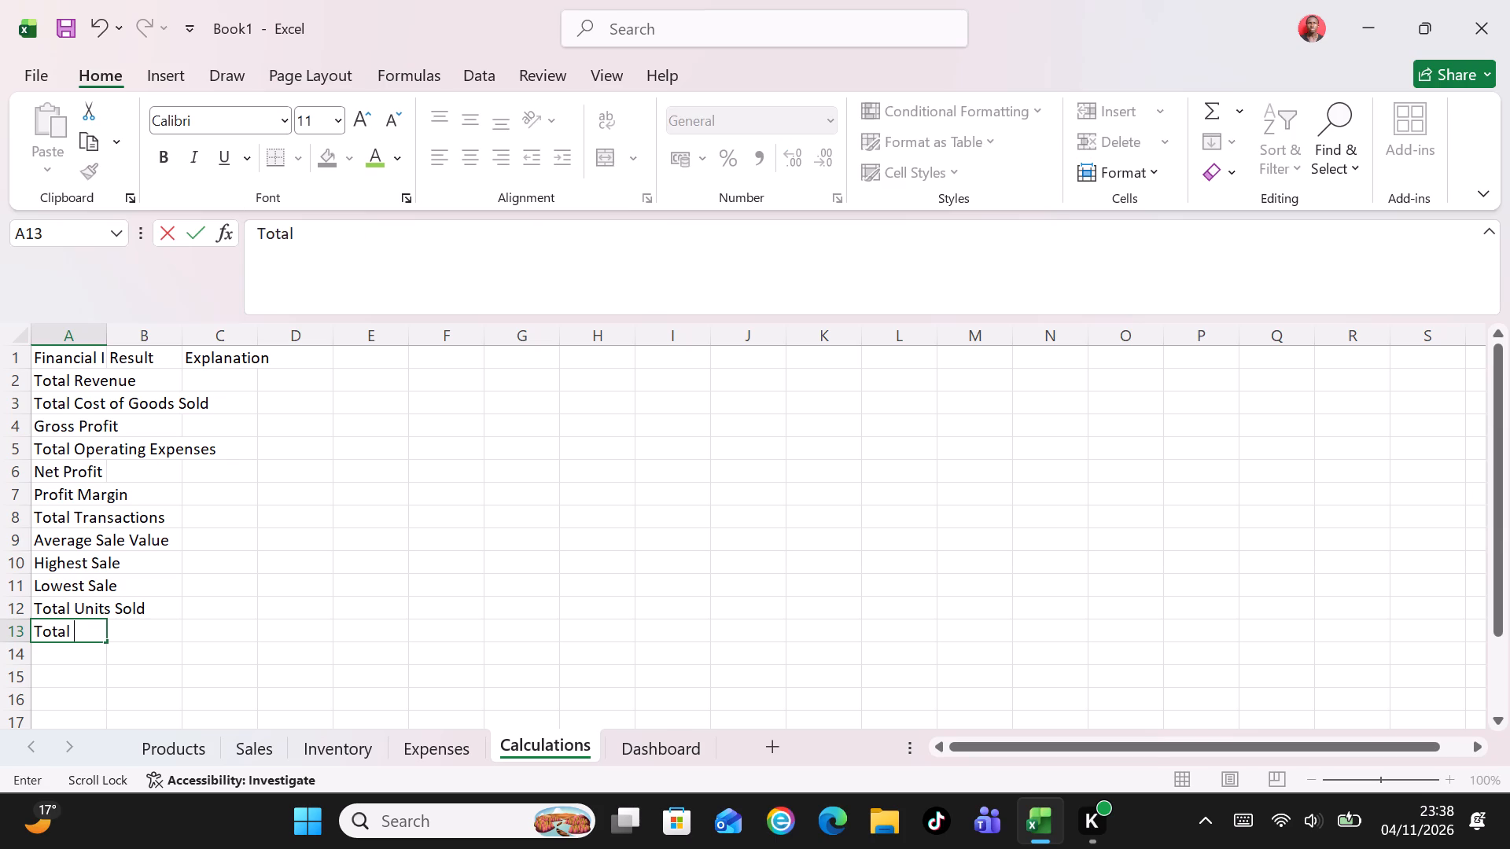
{"action": "type", "text": "Inve"}
{"action": "type", "text": "ntory"}
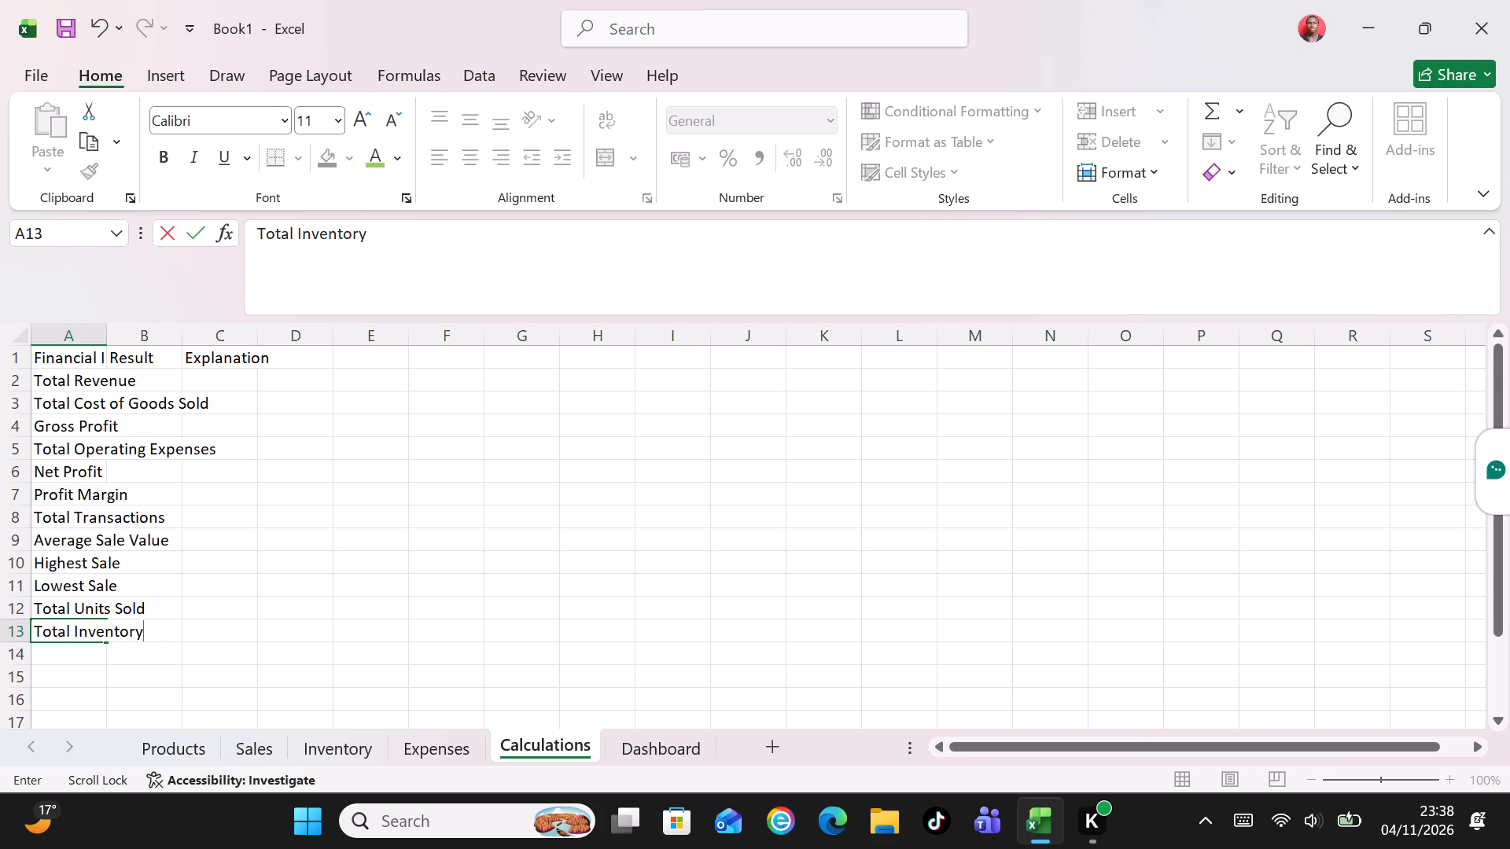
{"action": "key", "text": "space"}
{"action": "type", "text": "Value"}
{"action": "key", "text": "Return"}
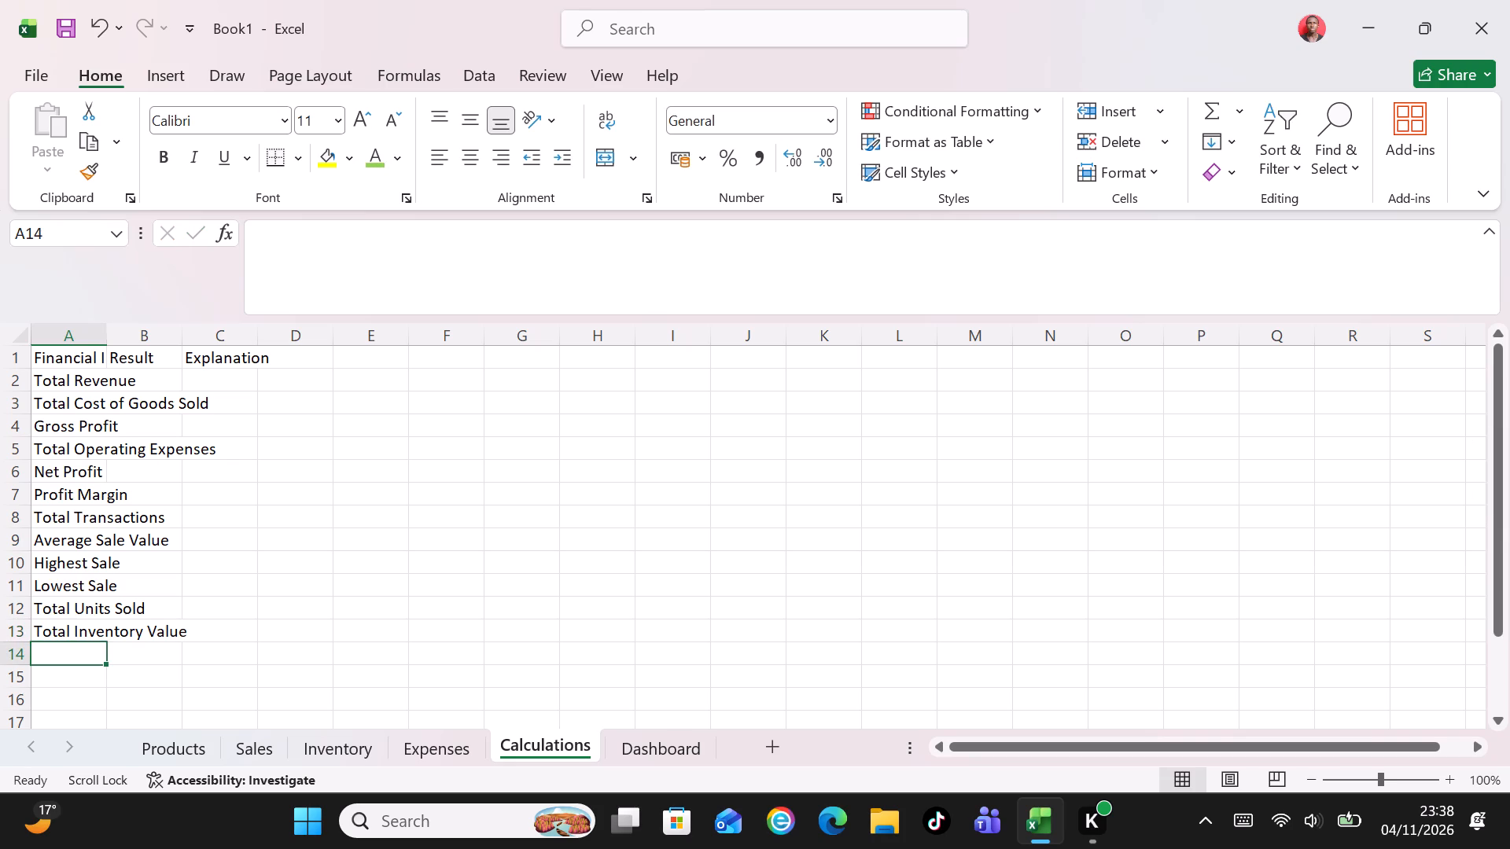
Start the Total Revenue formula in cell B2 as a SUM over the Sales sheet, beginning at cell I2.
{"action": "left_click", "coordinate": [153, 380]}
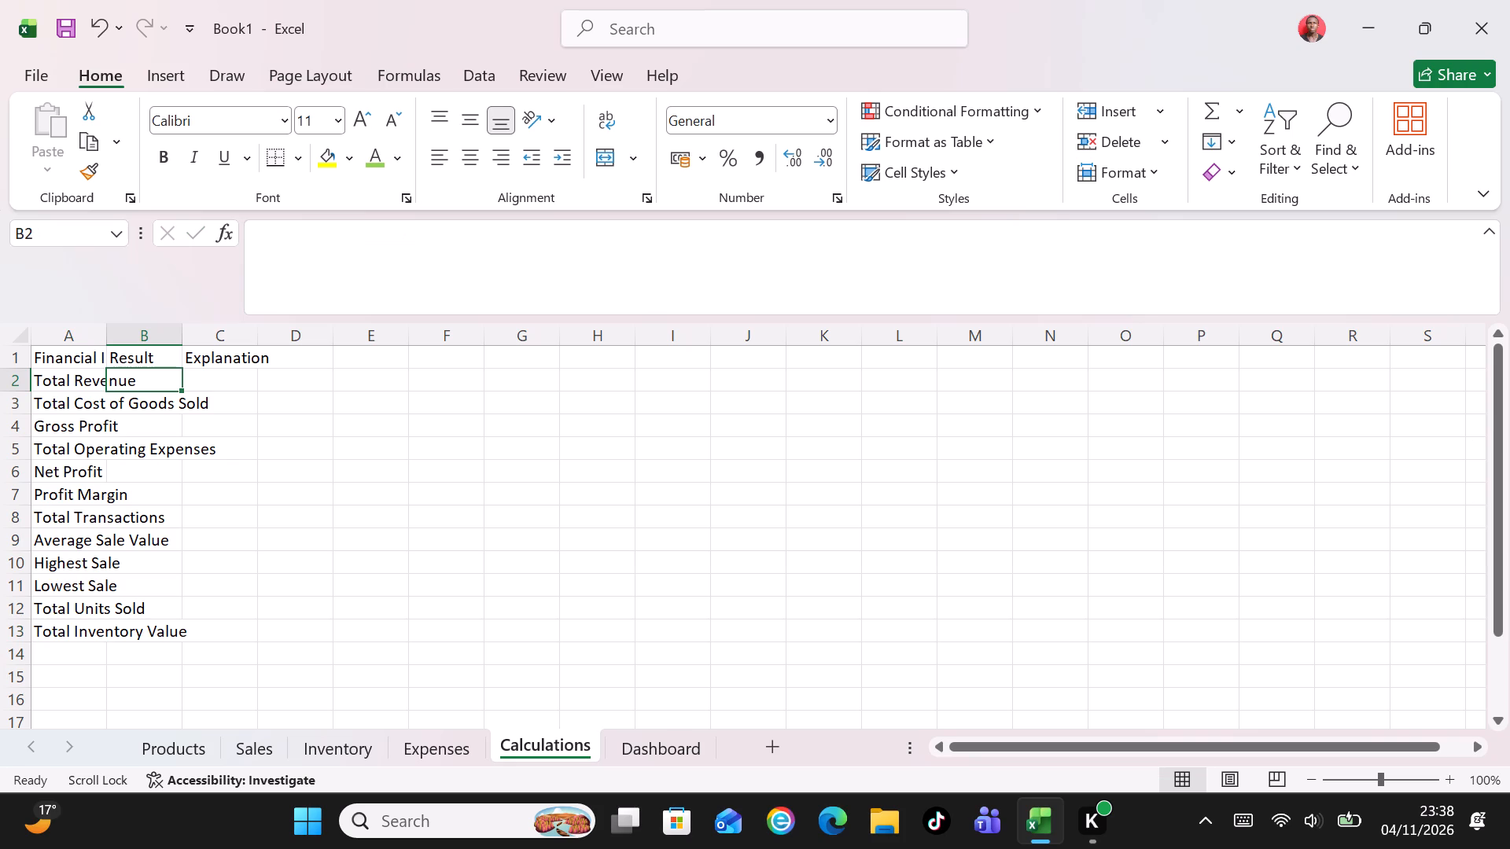
{"action": "key", "text": "equal"}
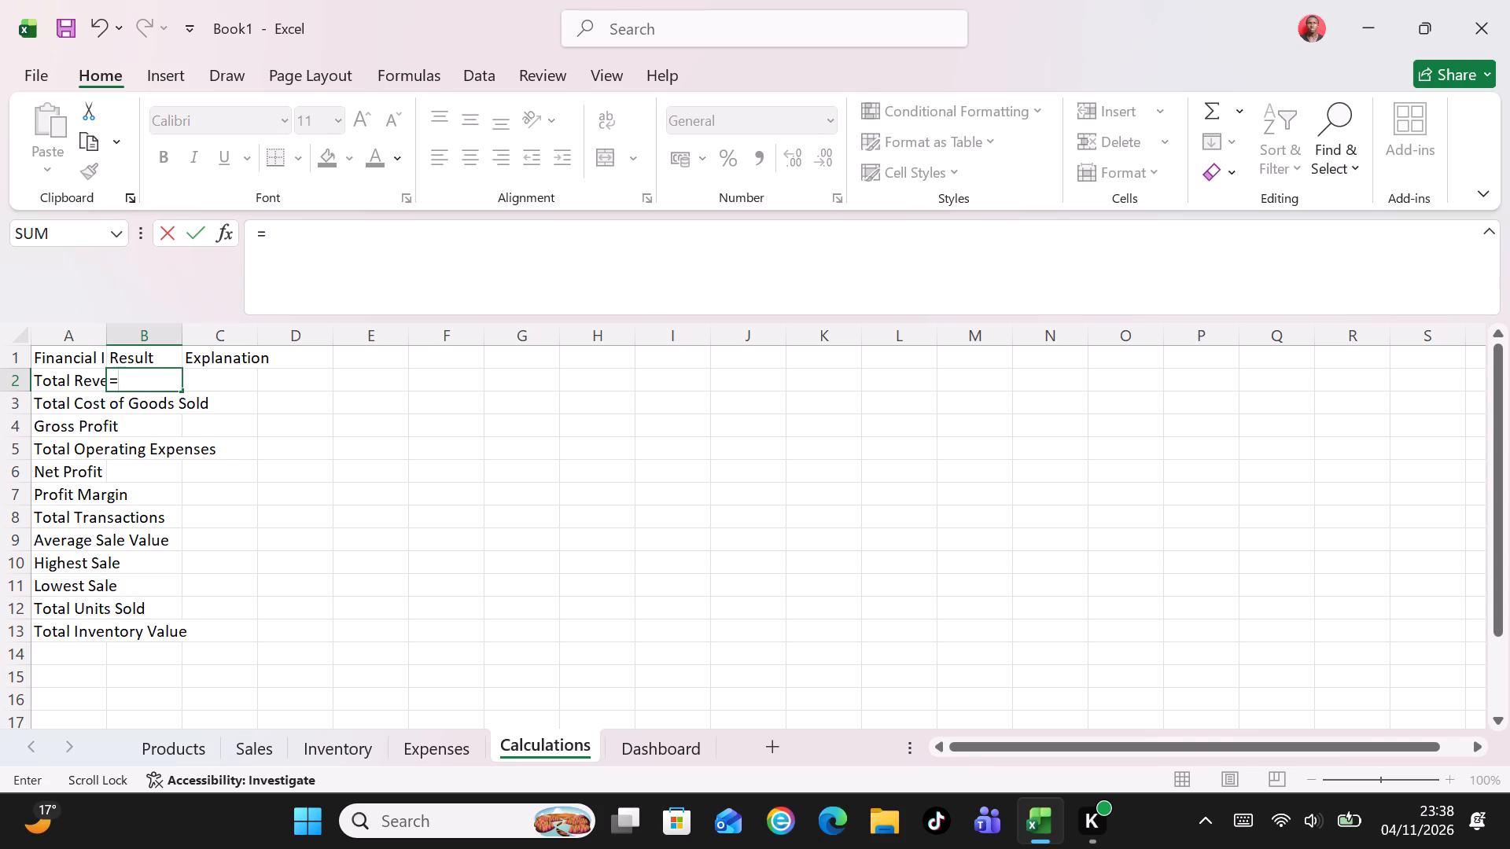
{"action": "type", "text": "SUM"}
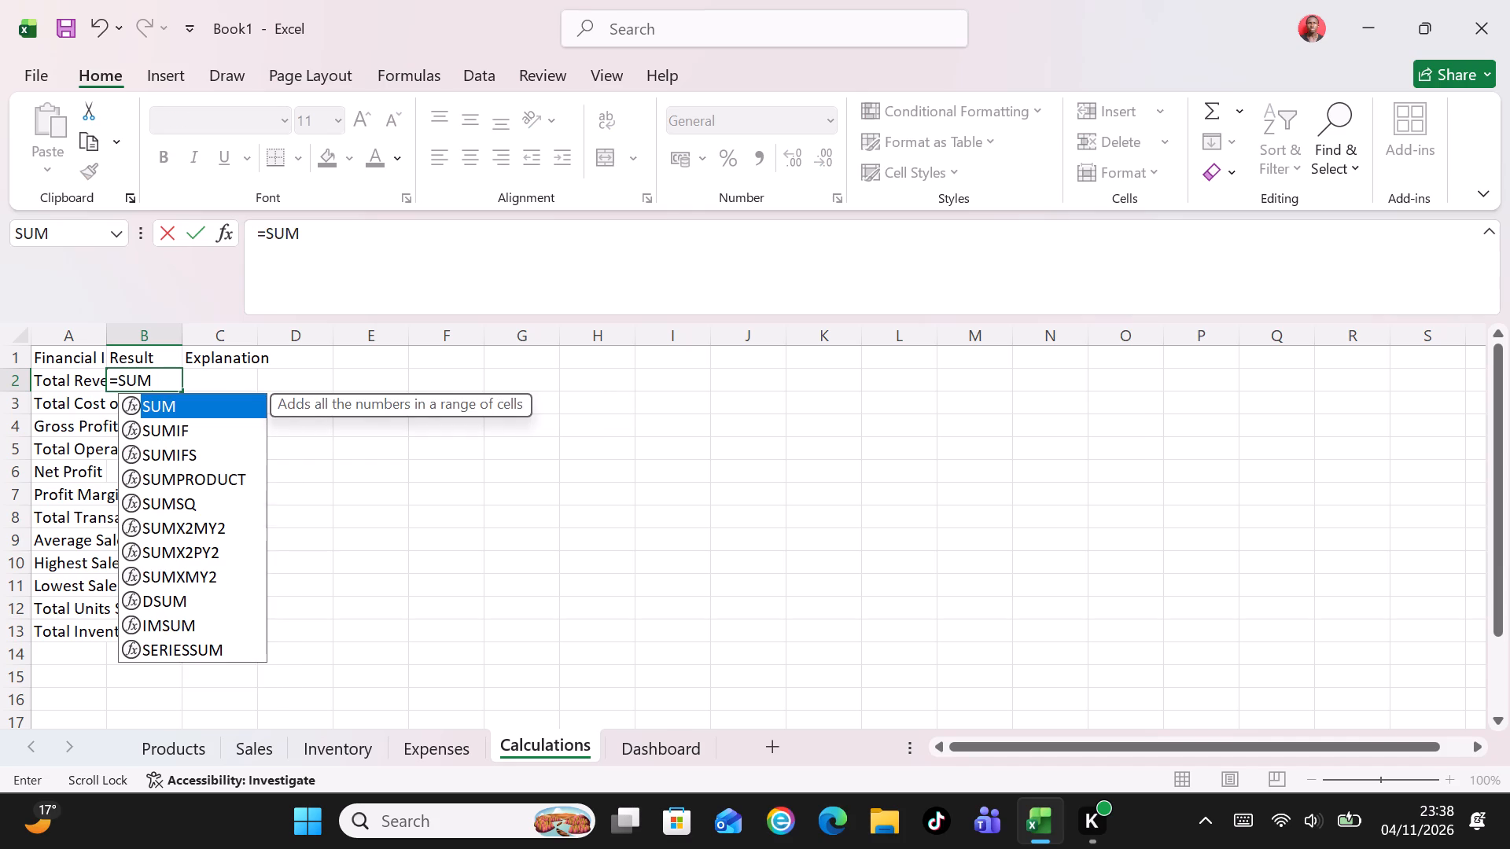
{"action": "key", "text": "shift+parenleft"}
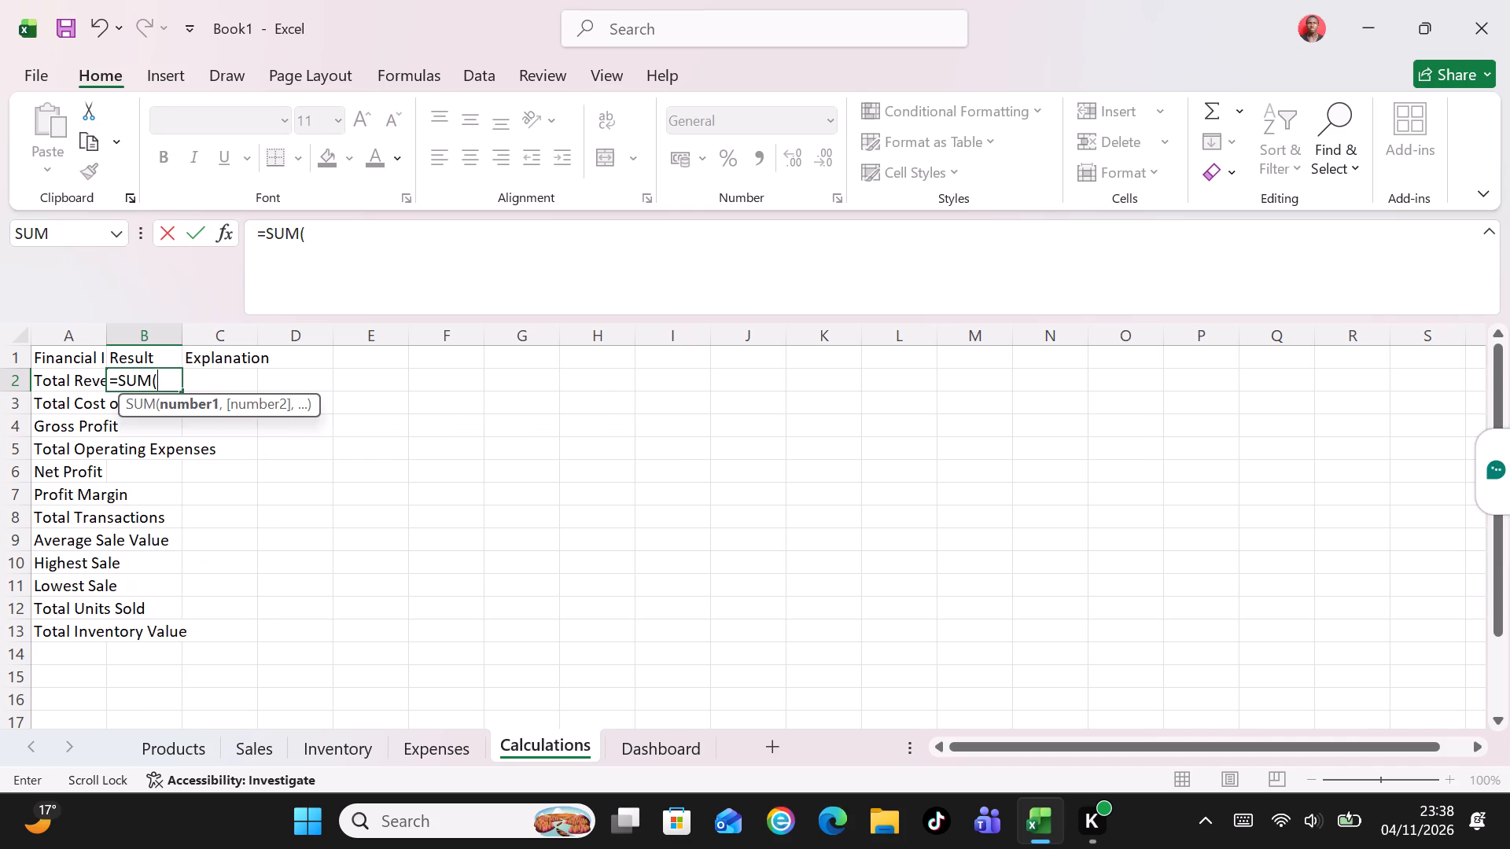
{"action": "key", "text": "s"}
{"action": "type", "text": "ales"}
{"action": "key", "text": "shift+exclam"}
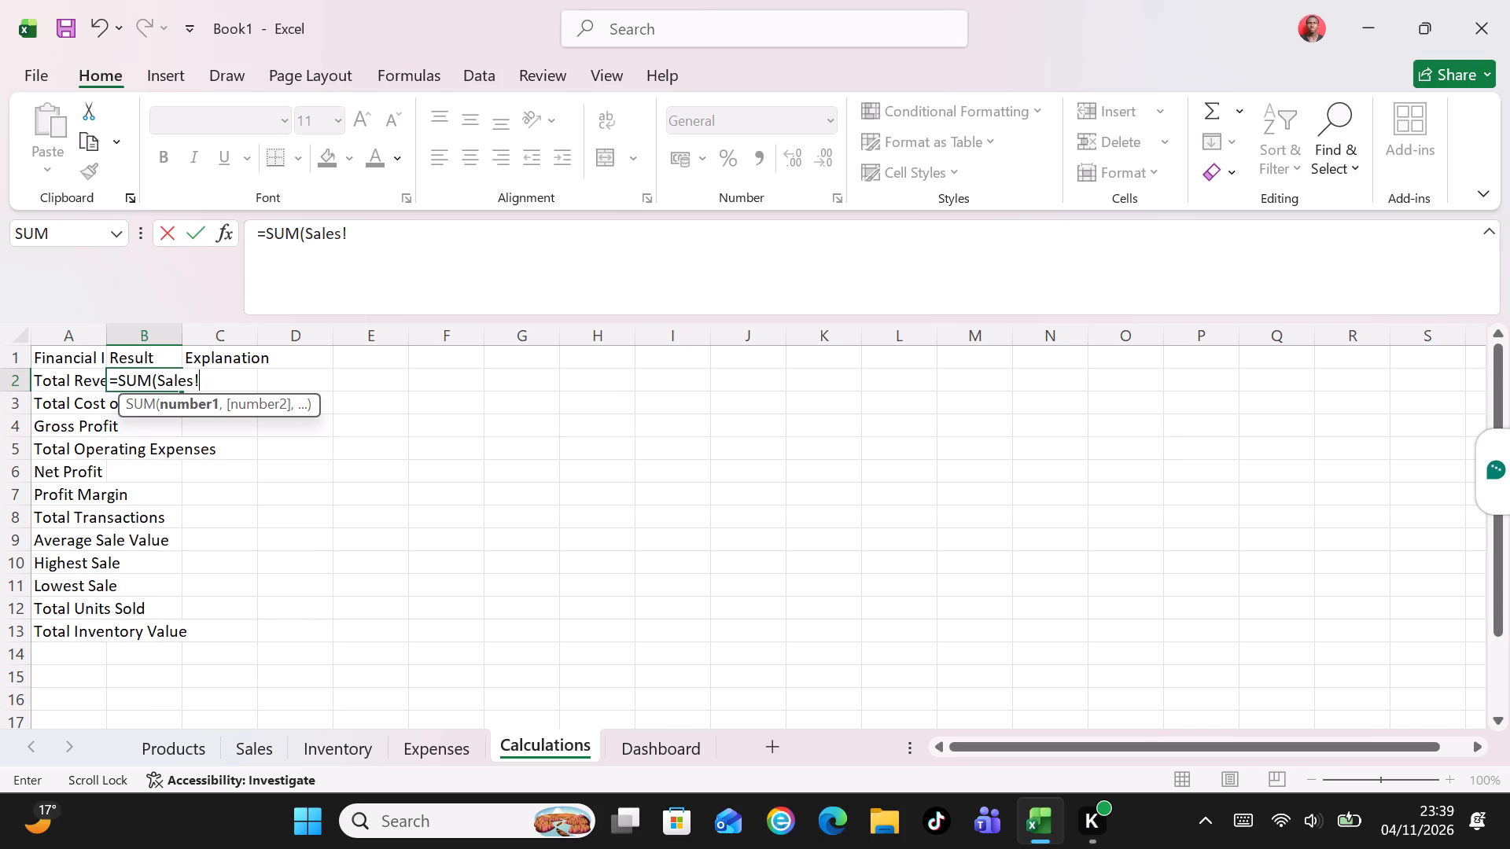
{"action": "type", "text": "i2"}
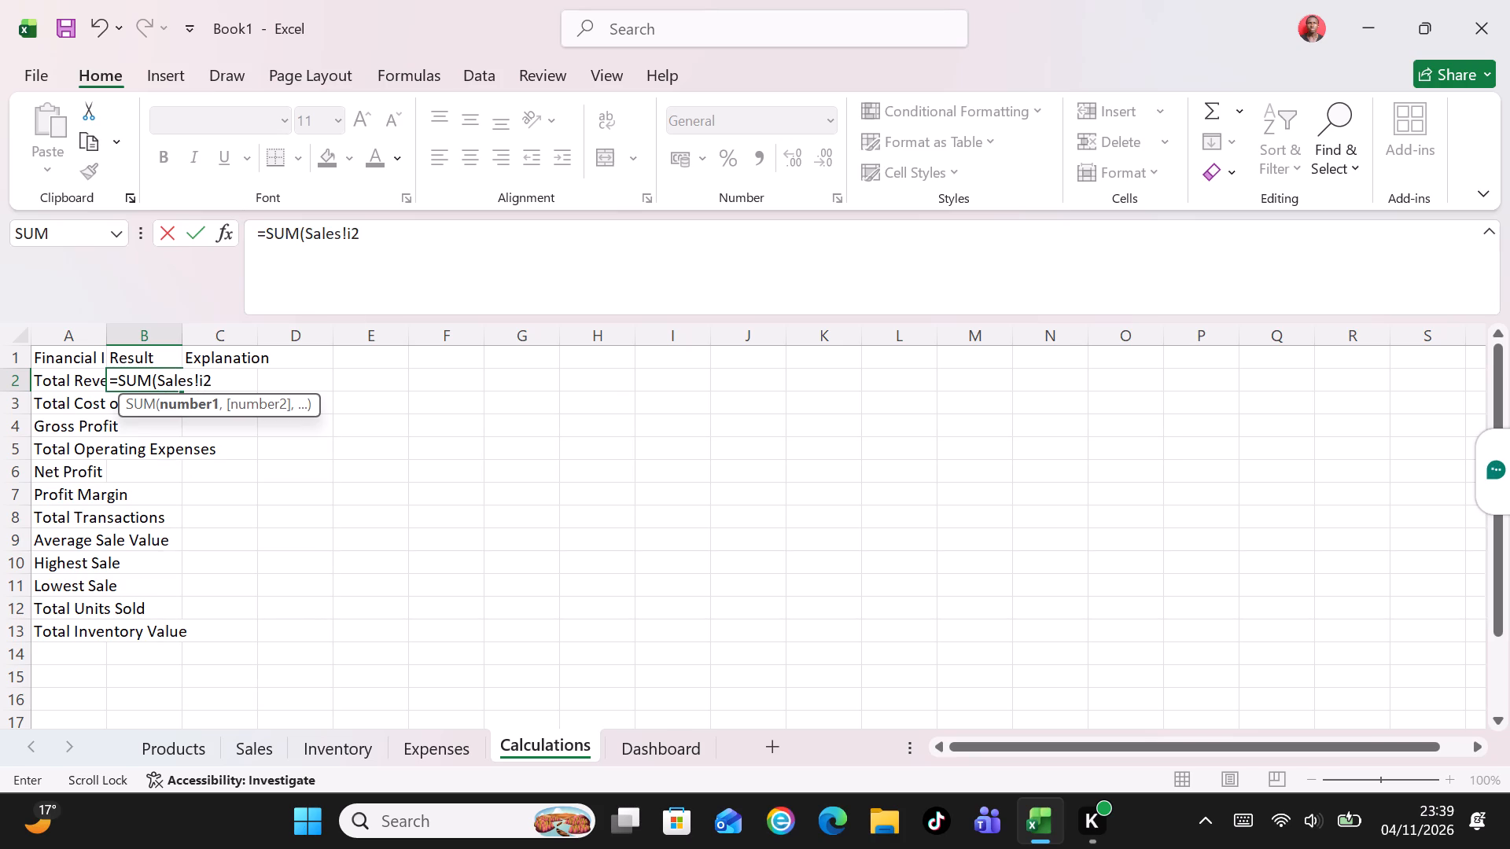
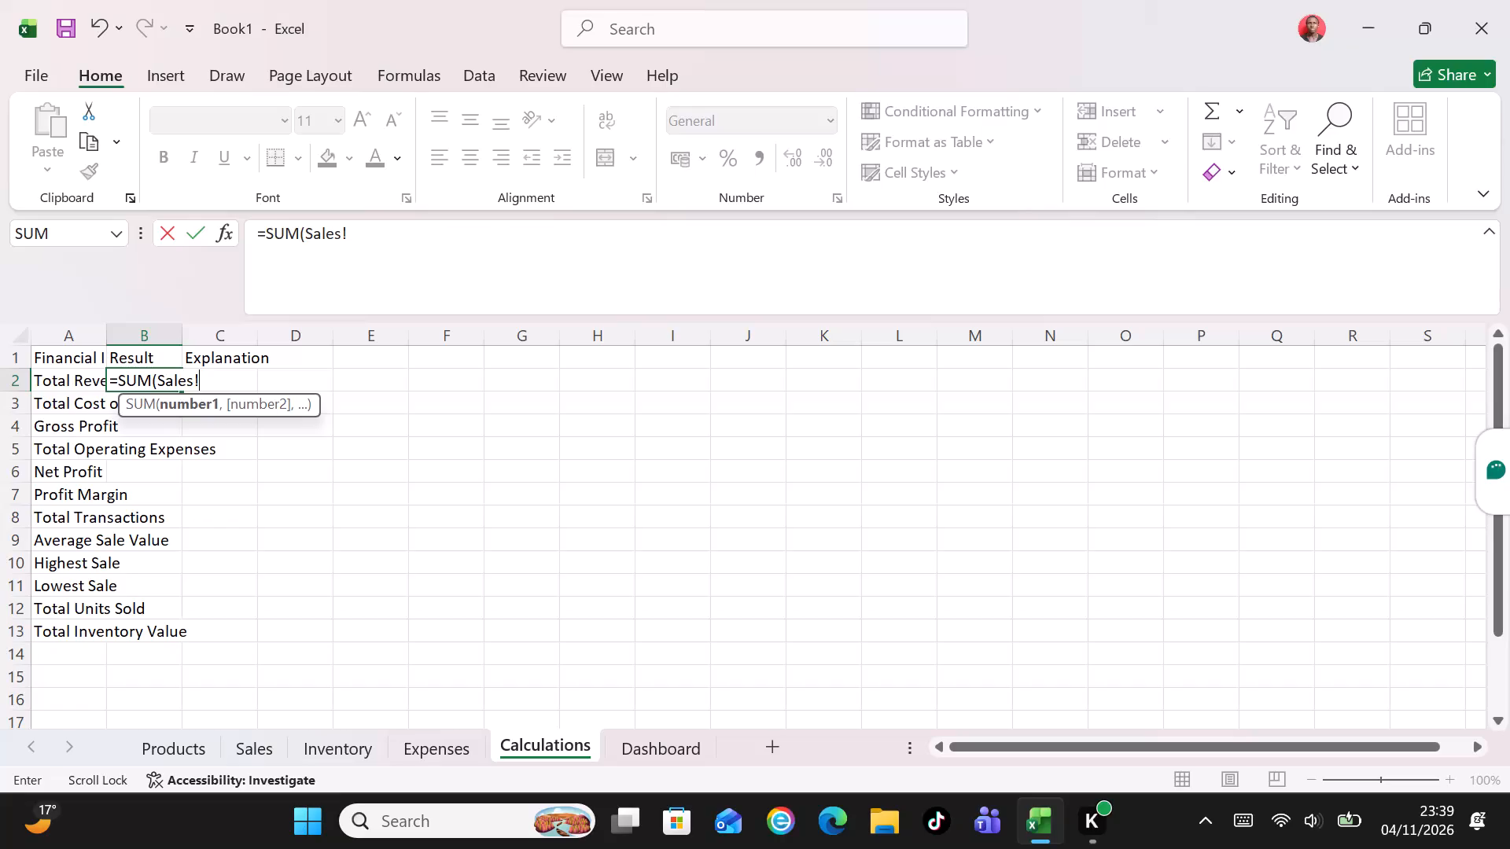
Complete the Total Revenue formula in cell B2 as =SUM(Sales!I2:I41).
{"action": "key", "text": "shift+i"}
{"action": "key", "text": "2"}
{"action": "key", "text": "shift+colon"}
{"action": "type", "text": "i41"}
{"action": "key", "text": "BackSpace"}
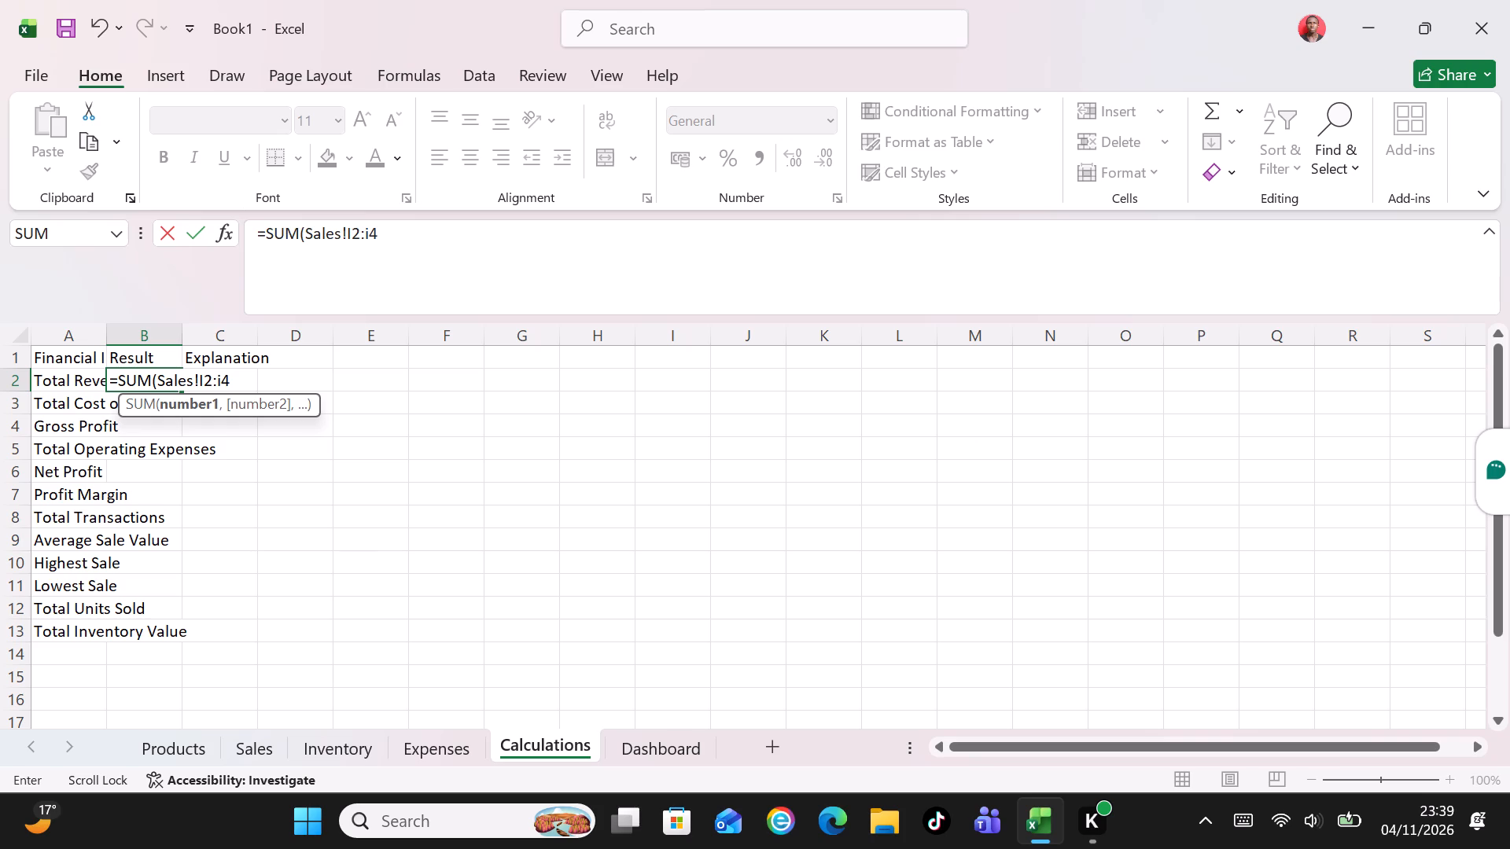
{"action": "key", "text": "BackSpace"}
{"action": "key", "text": "BackSpace"}
{"action": "key", "text": "shift+i"}
{"action": "type", "text": "41"}
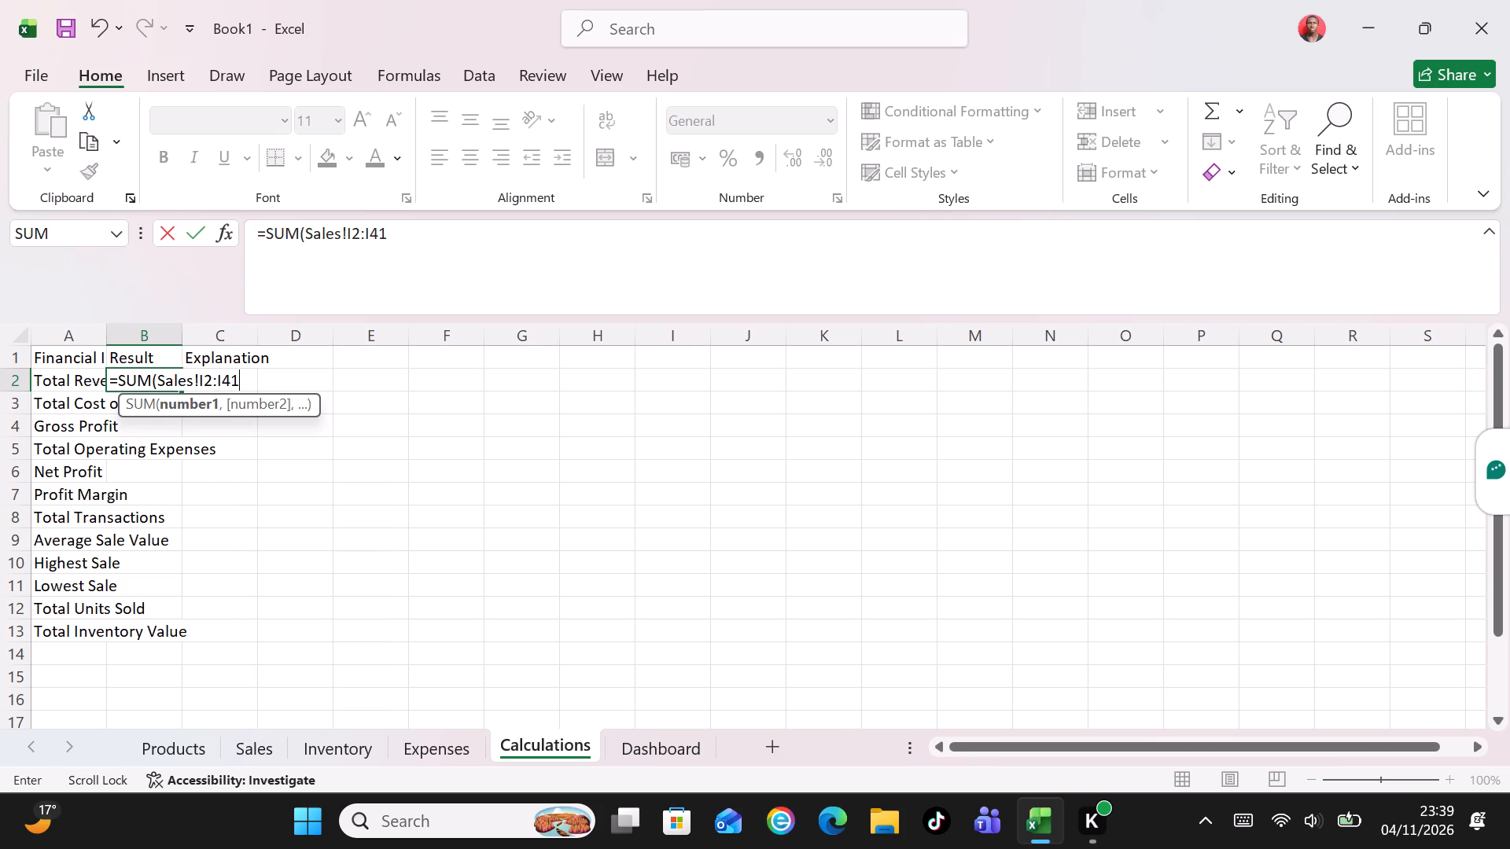
{"action": "key", "text": "shift+parenright"}
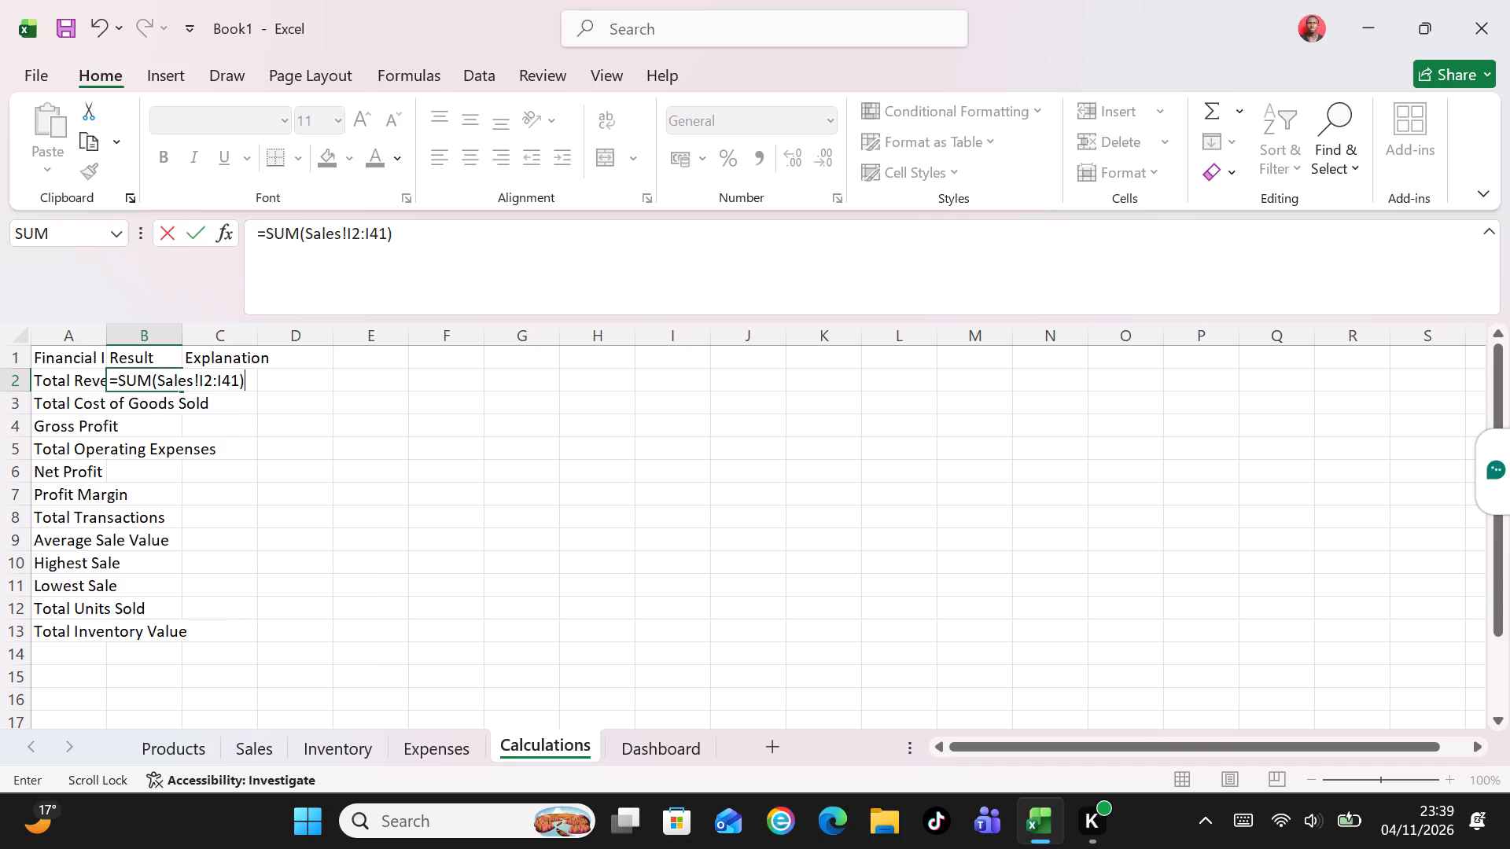
{"action": "key", "text": "Return"}
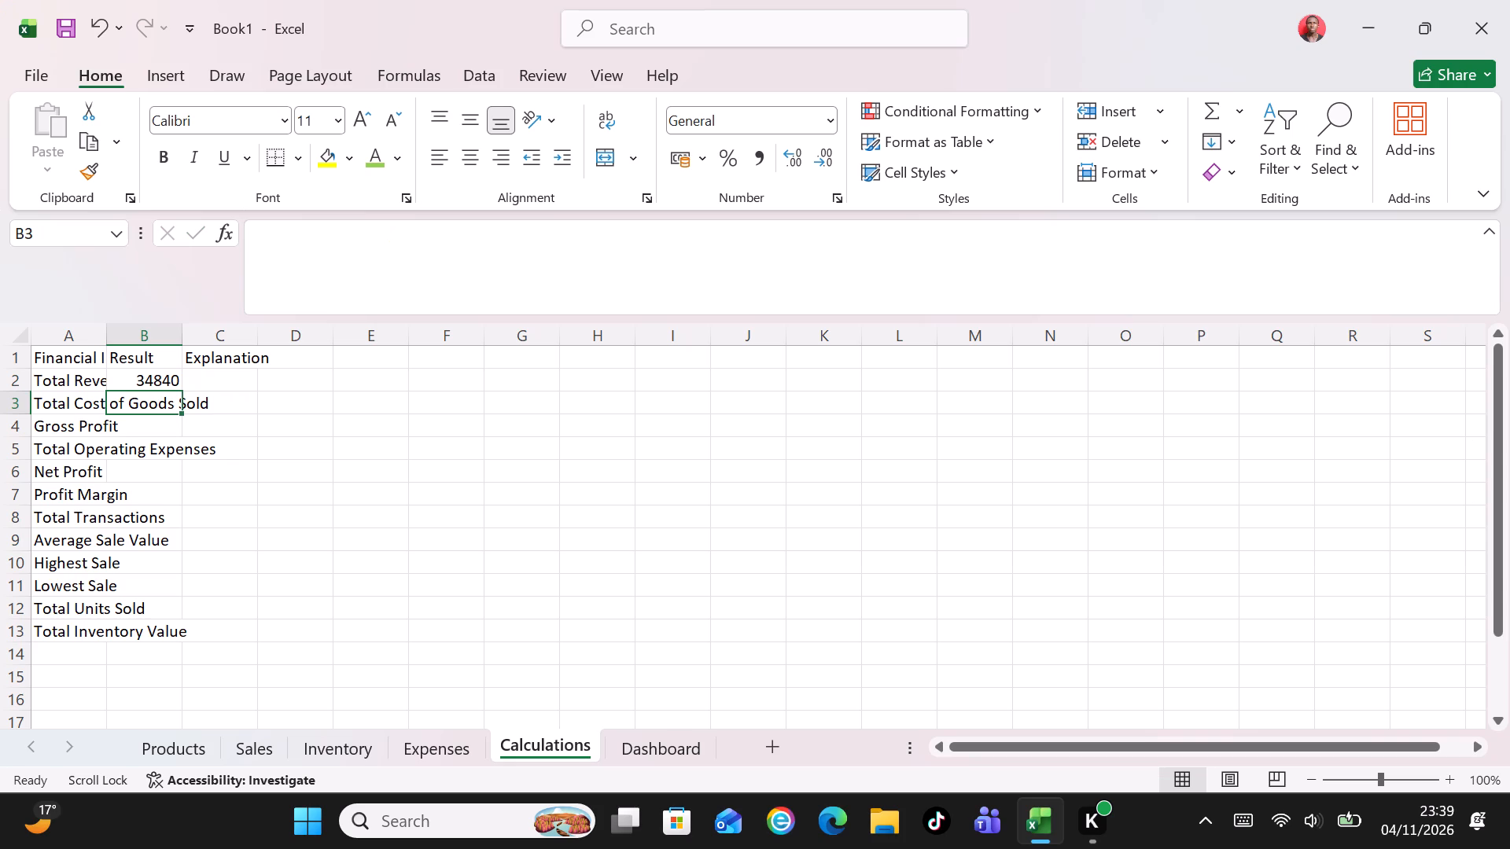
Enter the Total Cost of Goods Sold formula =SUM(Sales!K2:K41) in cell B3.
{"action": "key", "text": "equal"}
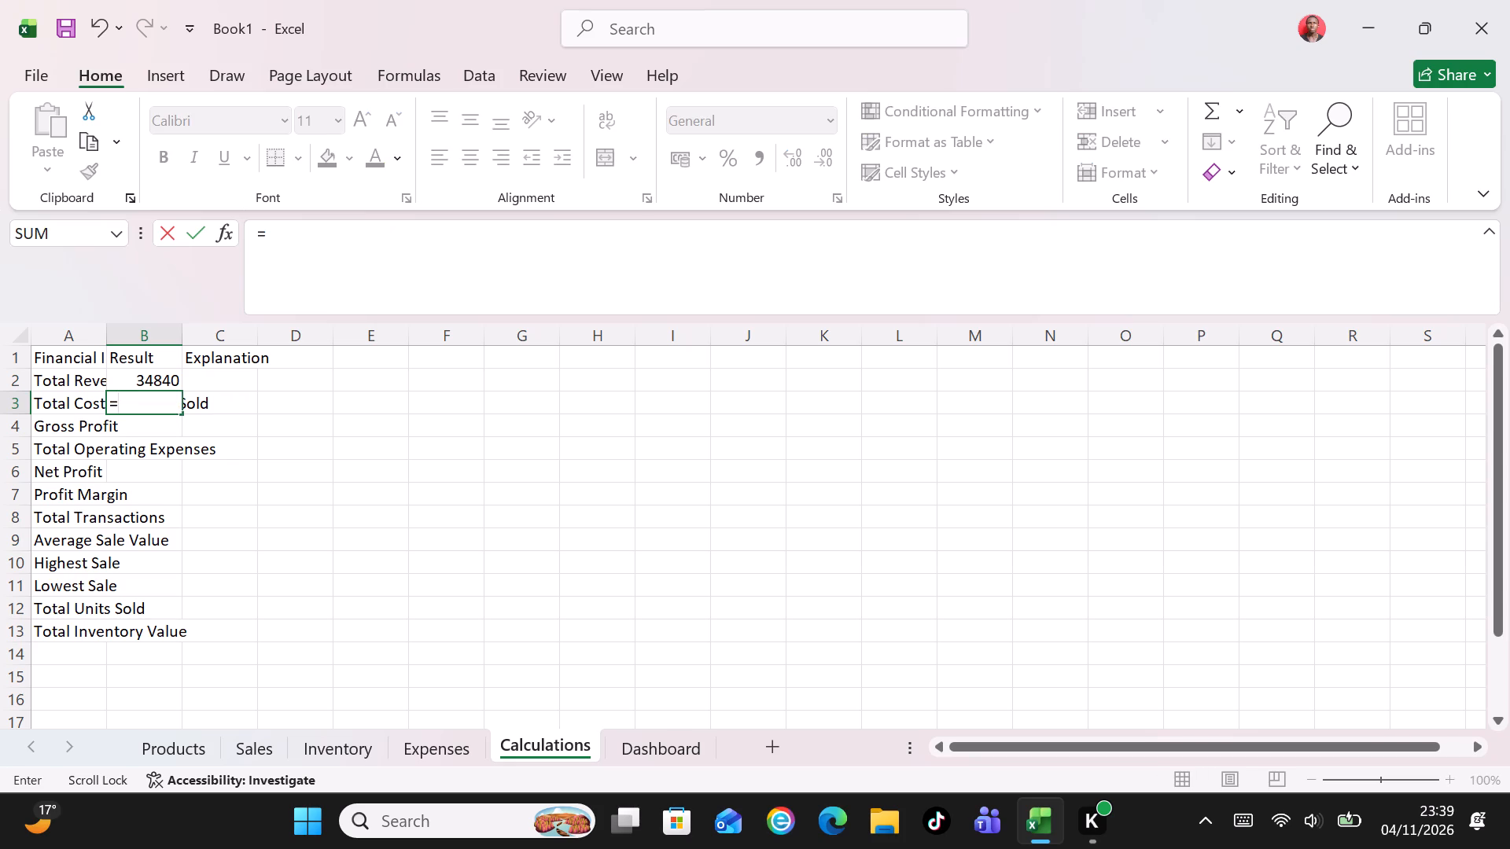
{"action": "type", "text": "SUM"}
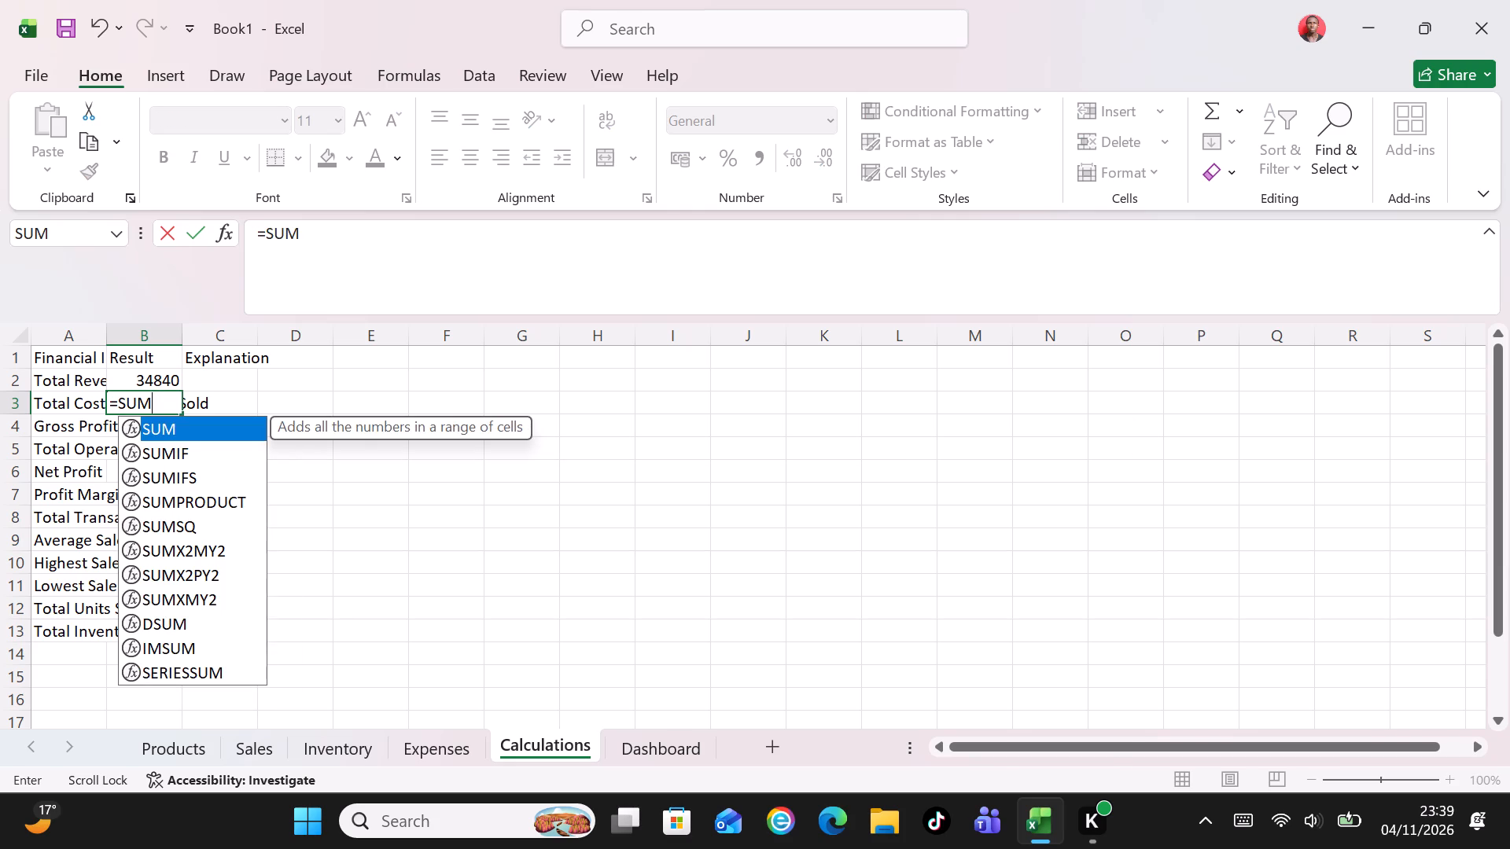
{"action": "key", "text": "shift+parenleft"}
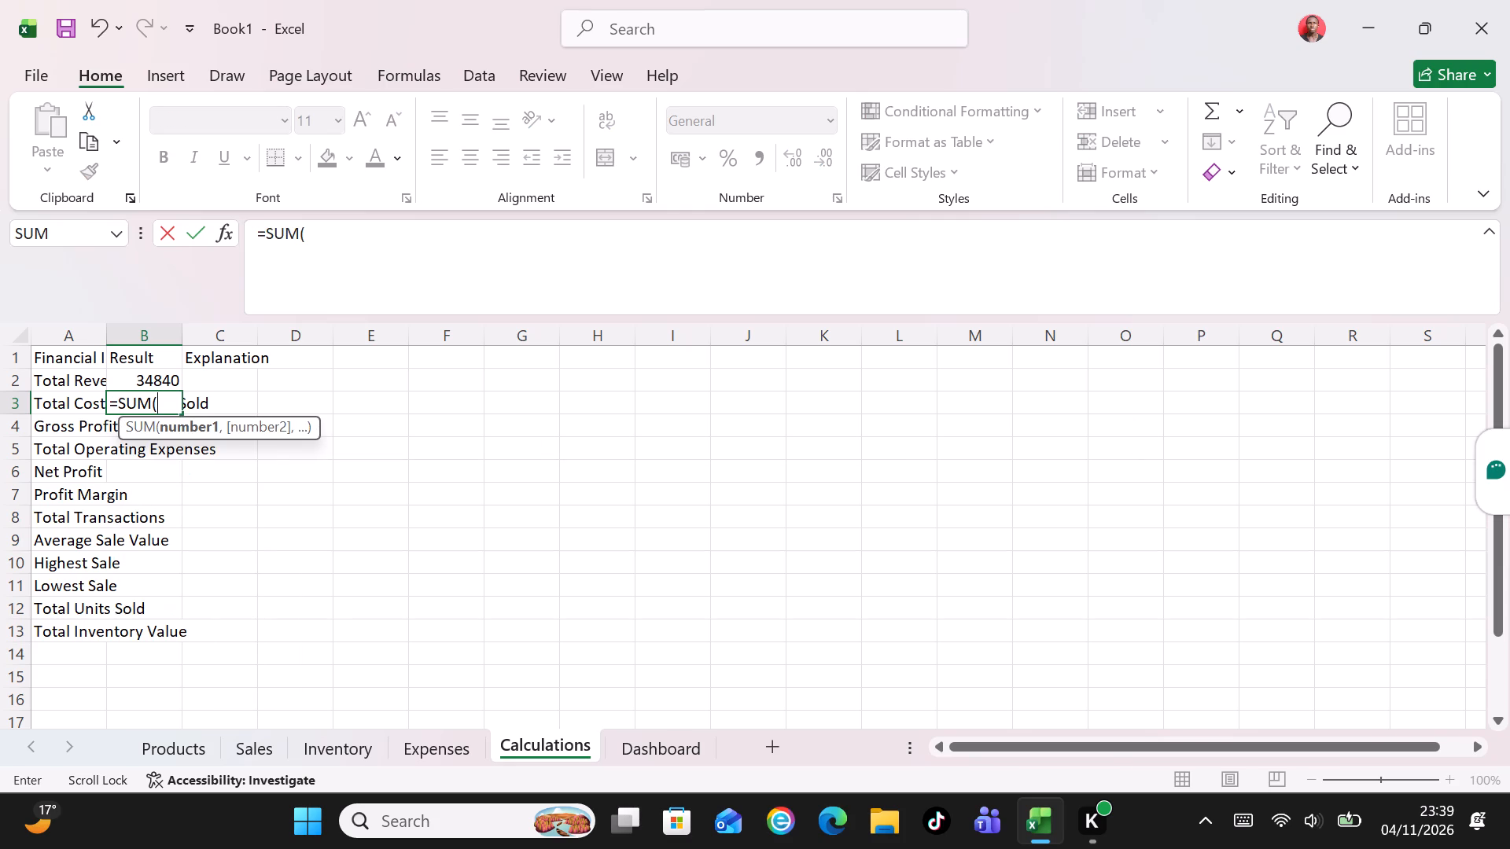
{"action": "key", "text": "s"}
{"action": "type", "text": "ales"}
{"action": "key", "text": "shift+exclam"}
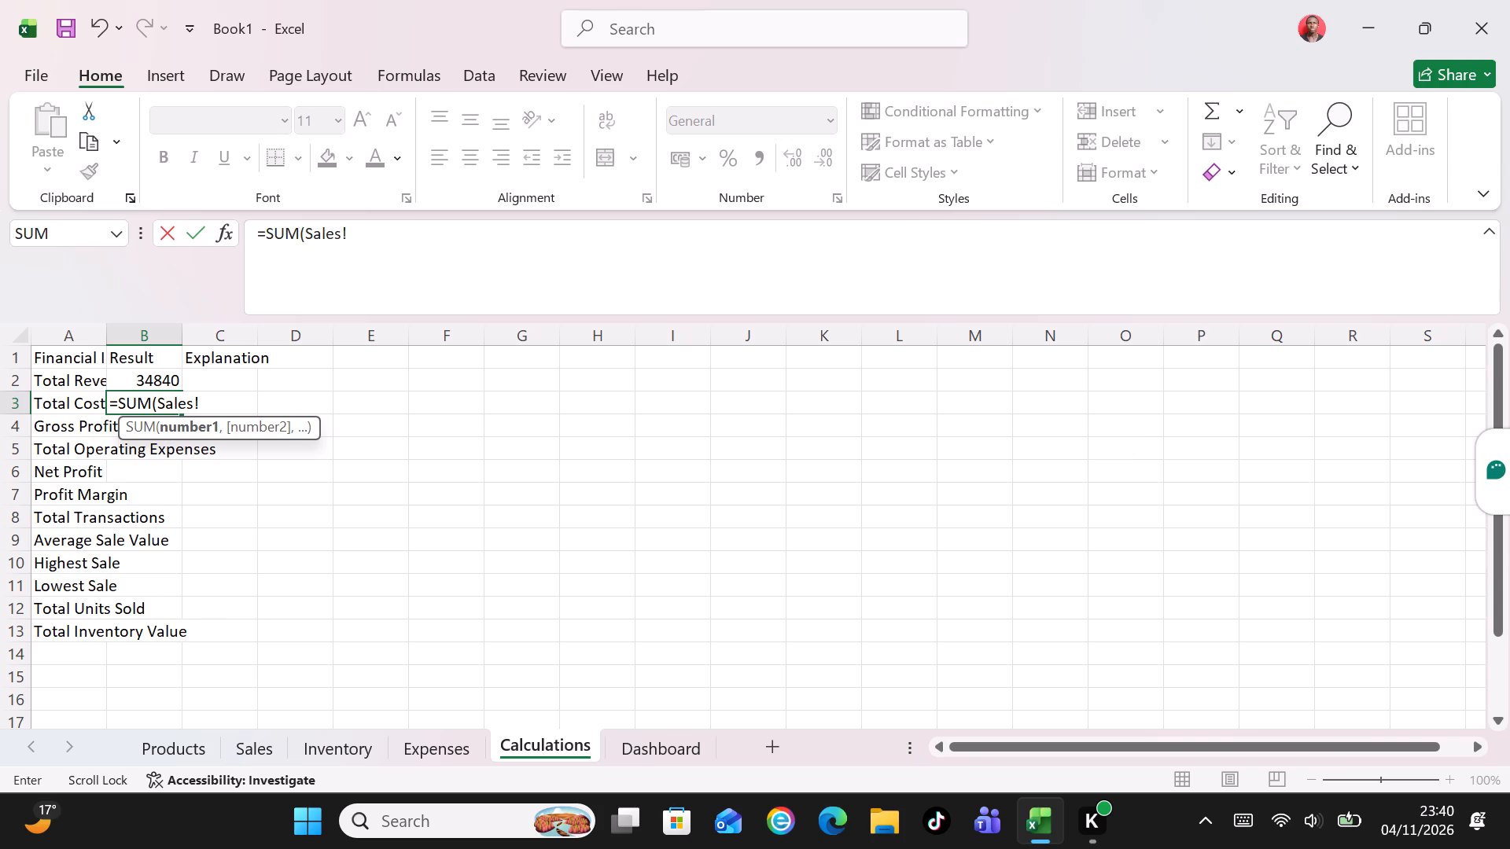
{"action": "key", "text": "shift+k"}
{"action": "key", "text": "2"}
{"action": "key", "text": "shift+colon"}
{"action": "key", "text": "shift+k"}
{"action": "type", "text": "41"}
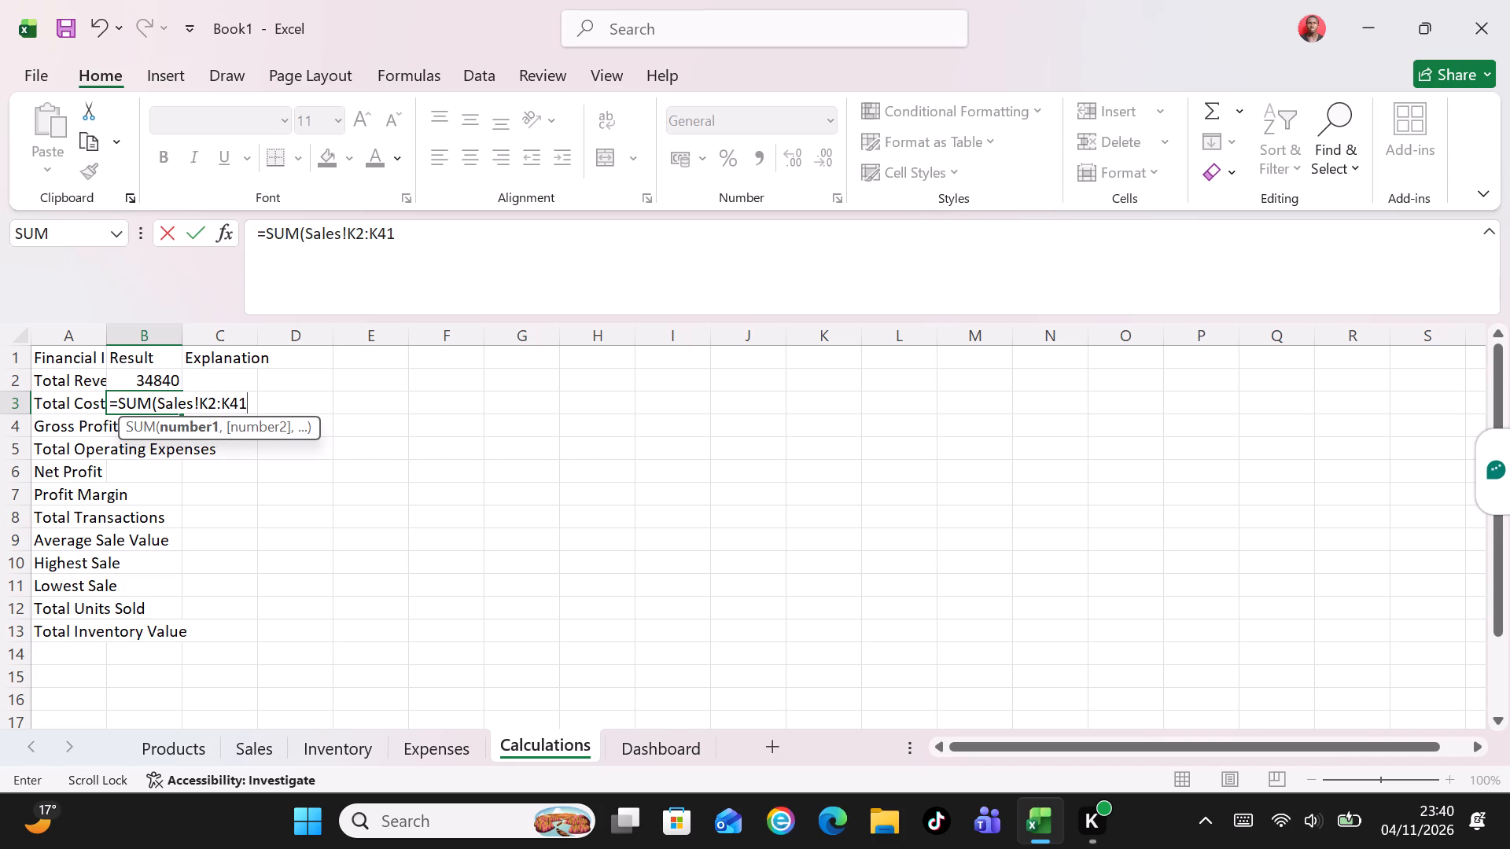
{"action": "key", "text": "shift+parenright"}
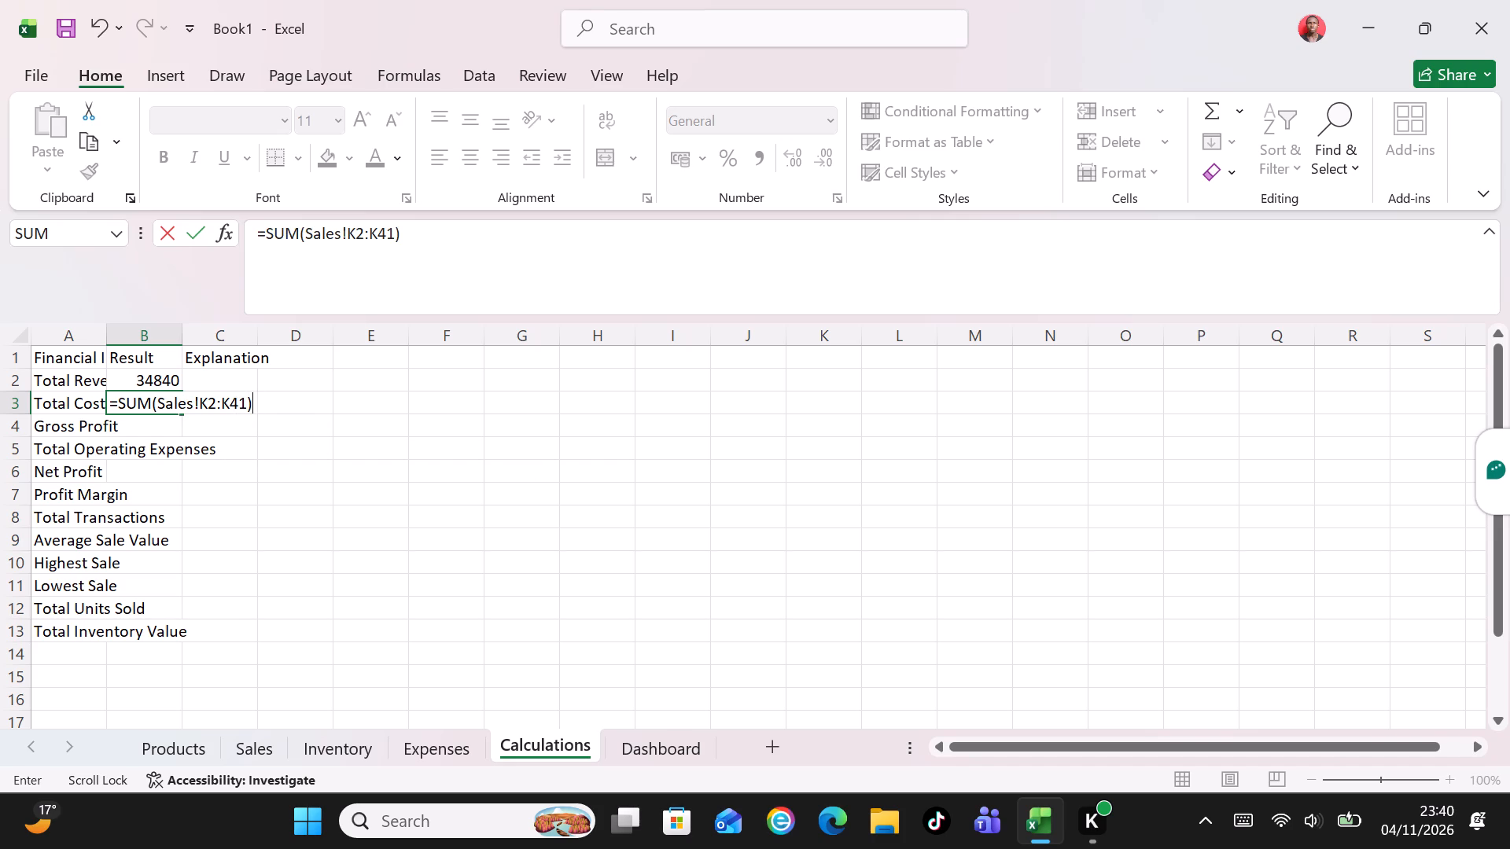
{"action": "key", "text": "Return"}
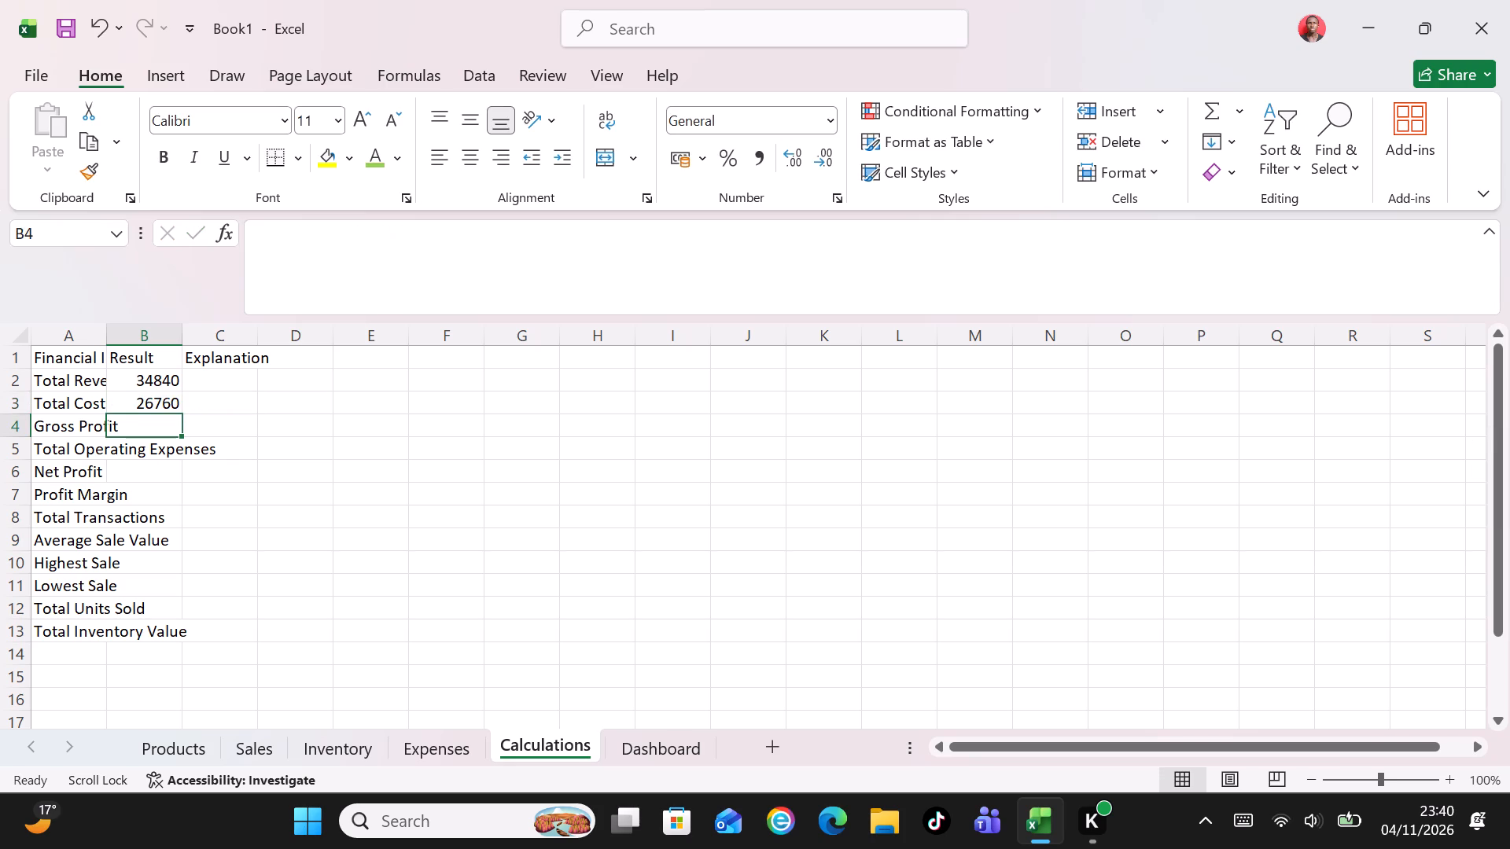
Enter the Gross Profit formula =B2-B3 in cell B4, subtracting cost of goods sold from revenue.
{"action": "key", "text": "equal"}
{"action": "type", "text": "b2"}
{"action": "key", "text": "BackSpace"}
{"action": "key", "text": "BackSpace"}
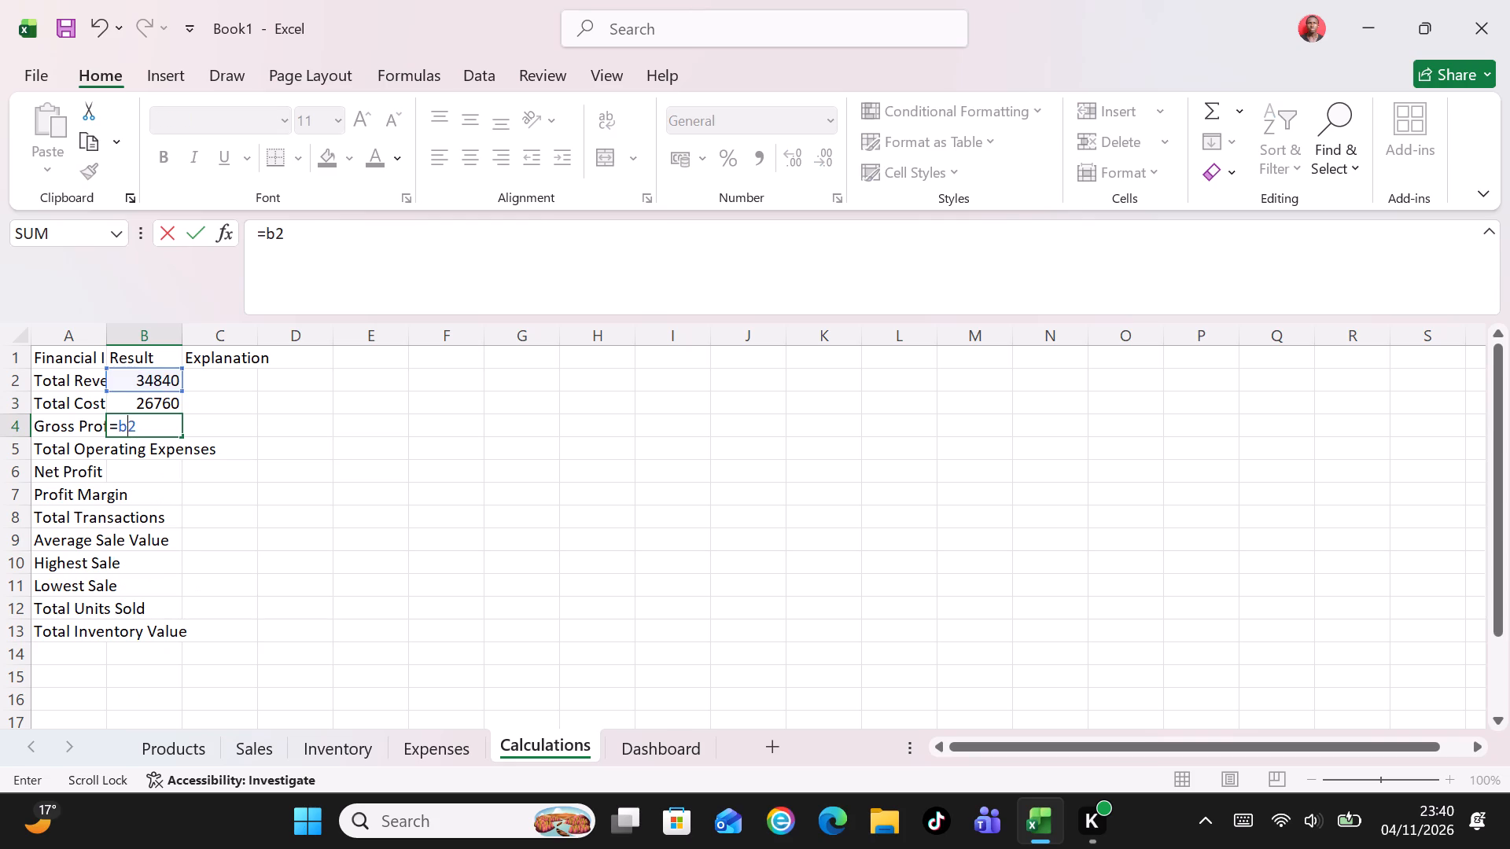
{"action": "type", "text": "B2"}
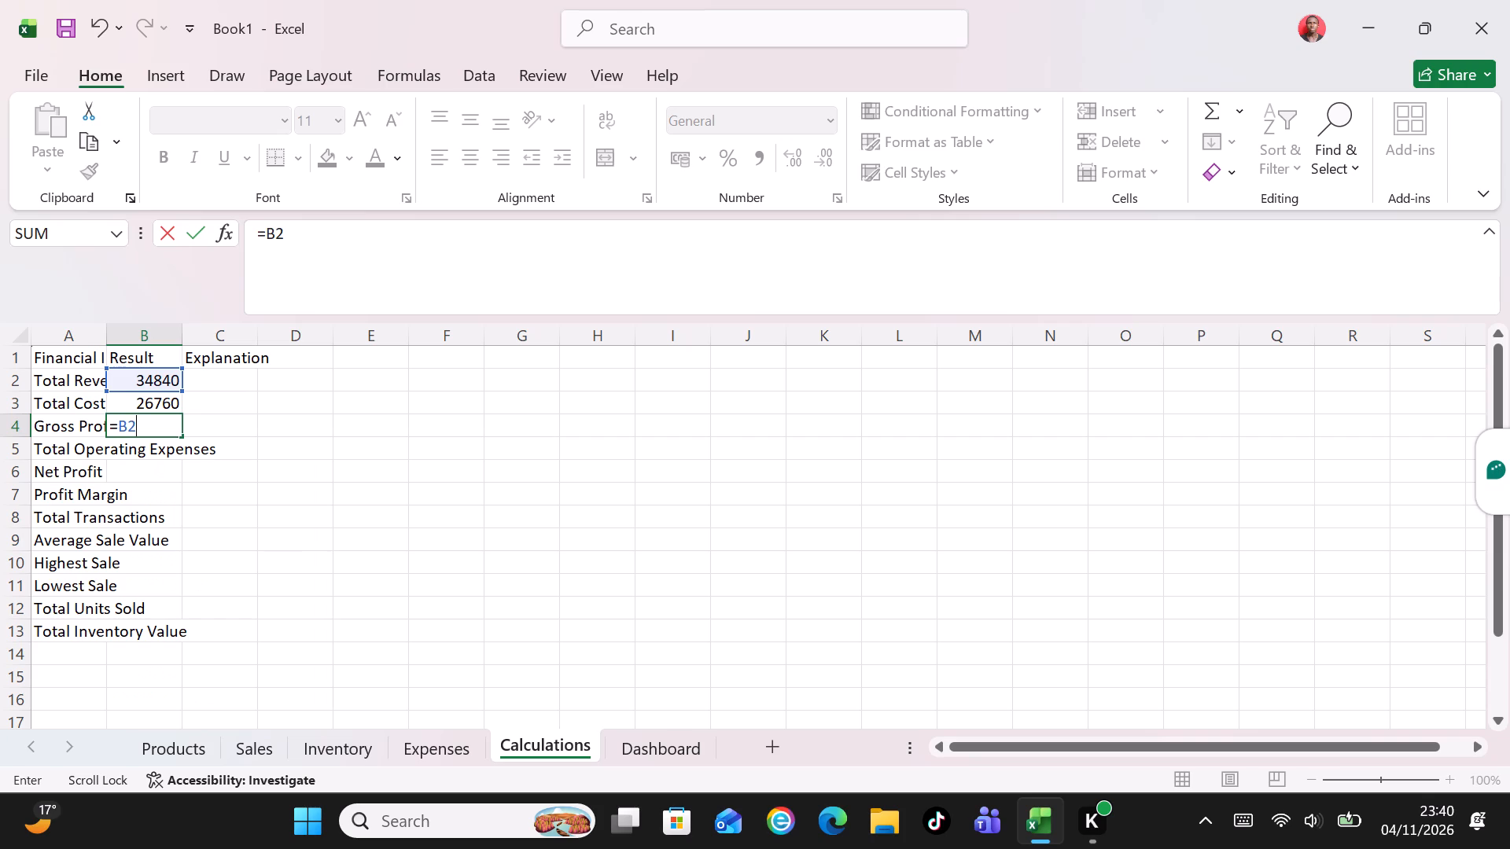
{"action": "key", "text": "minus"}
{"action": "key", "text": "b"}
{"action": "key", "text": "3"}
{"action": "key", "text": "Return"}
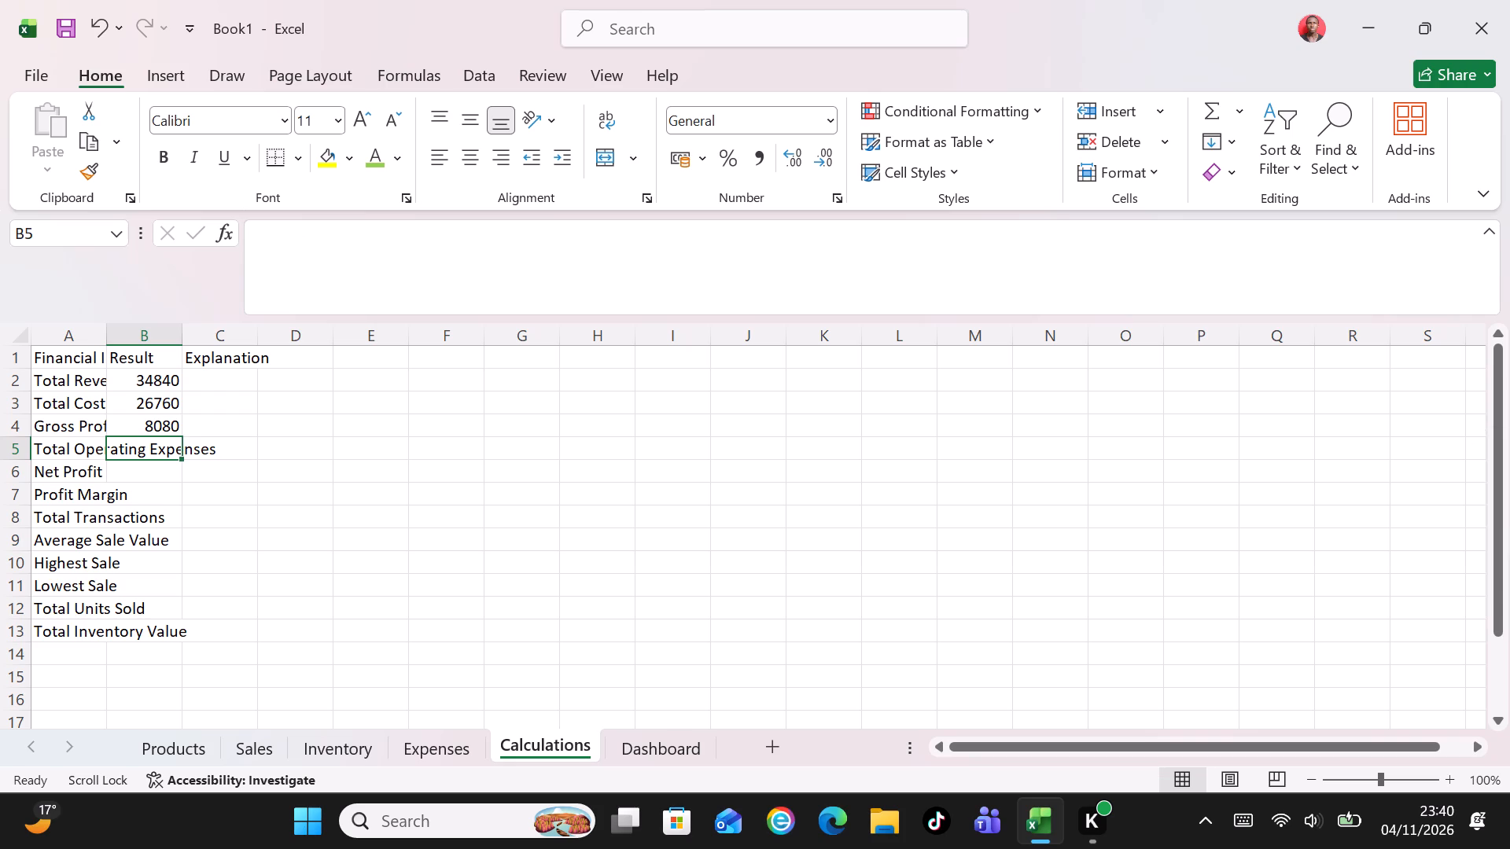
Enter the Total Operating Expenses formula in cell B5 as a reference to the Expenses sheet, =Expenses!I12.
{"action": "key", "text": "equal"}
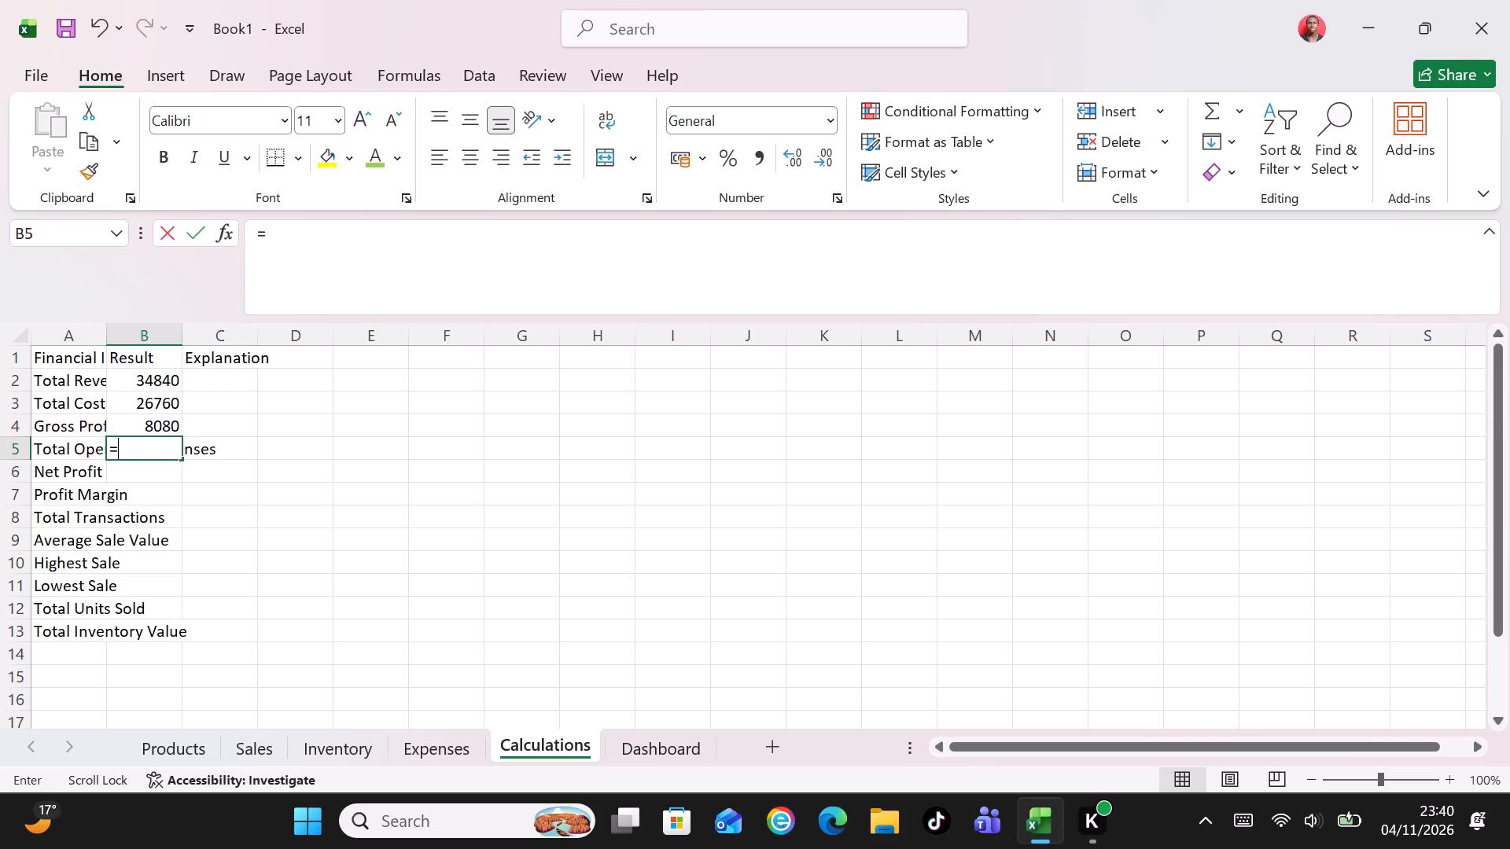
{"action": "key", "text": "e"}
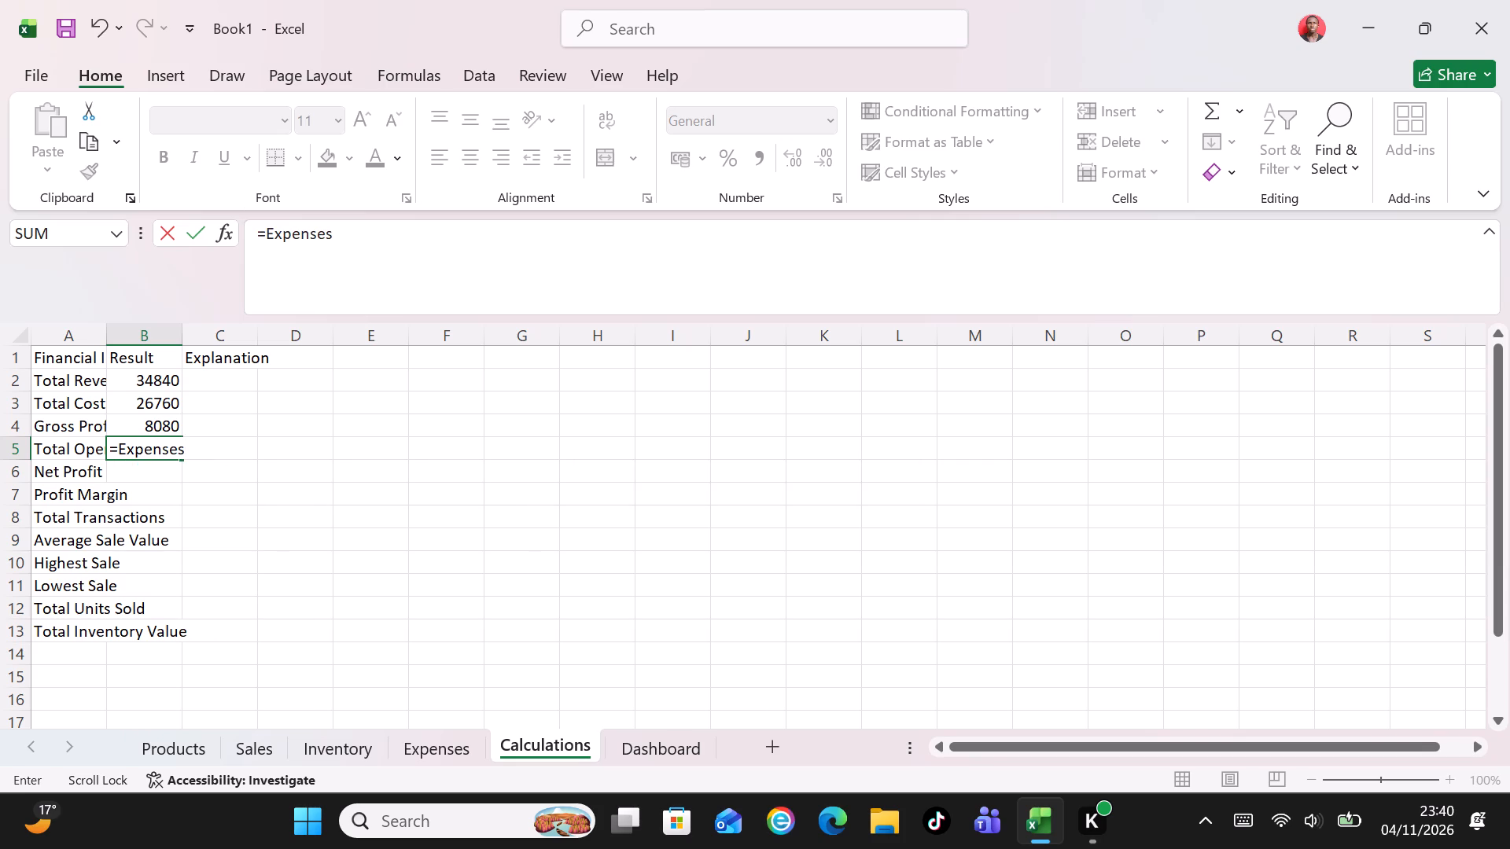
{"action": "key", "text": "shift+exclam"}
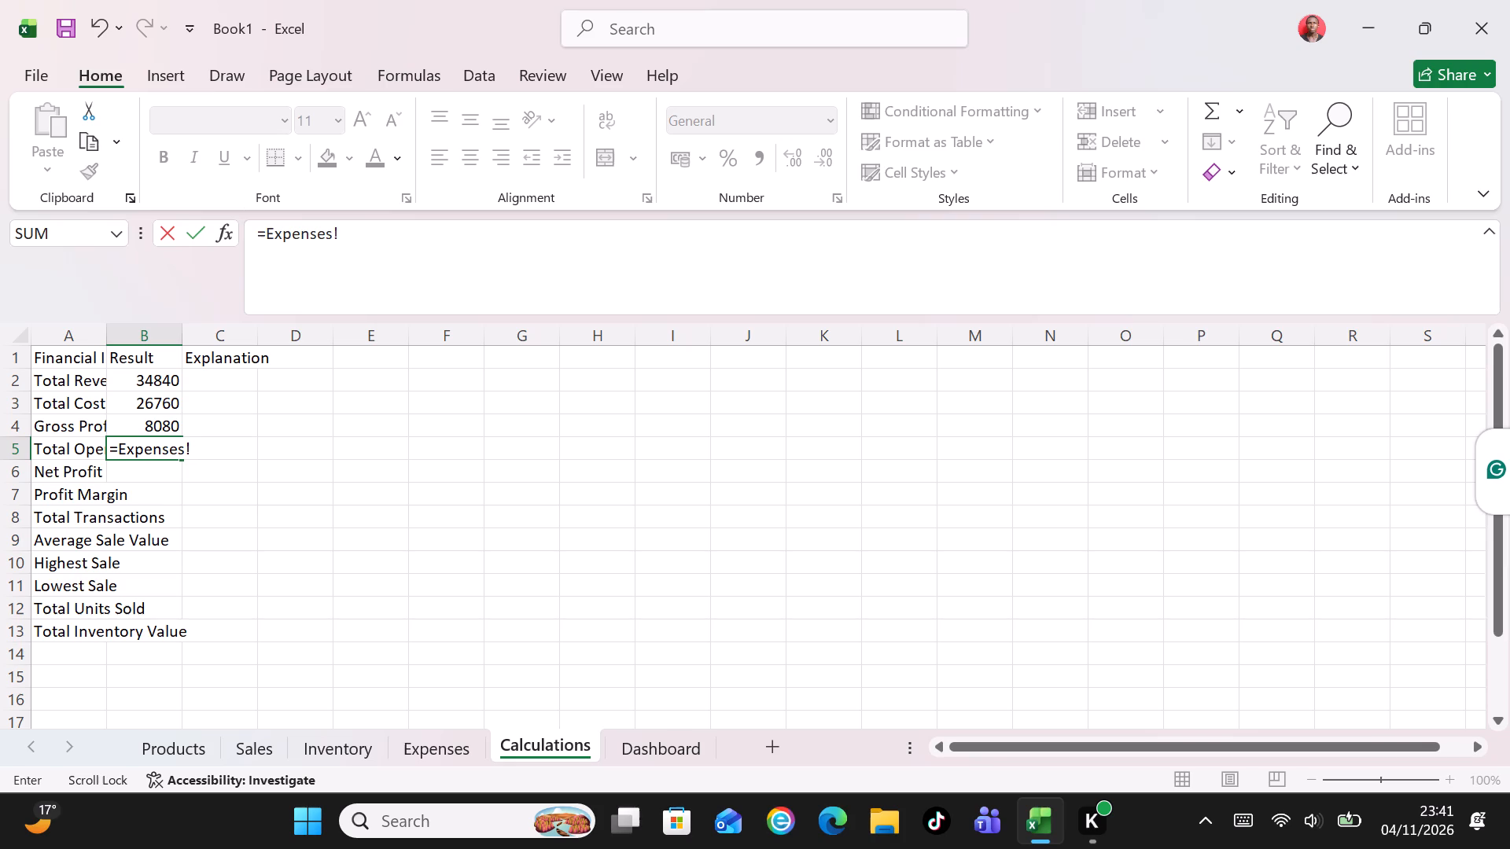
{"action": "type", "text": "I12"}
{"action": "key", "text": "Return"}
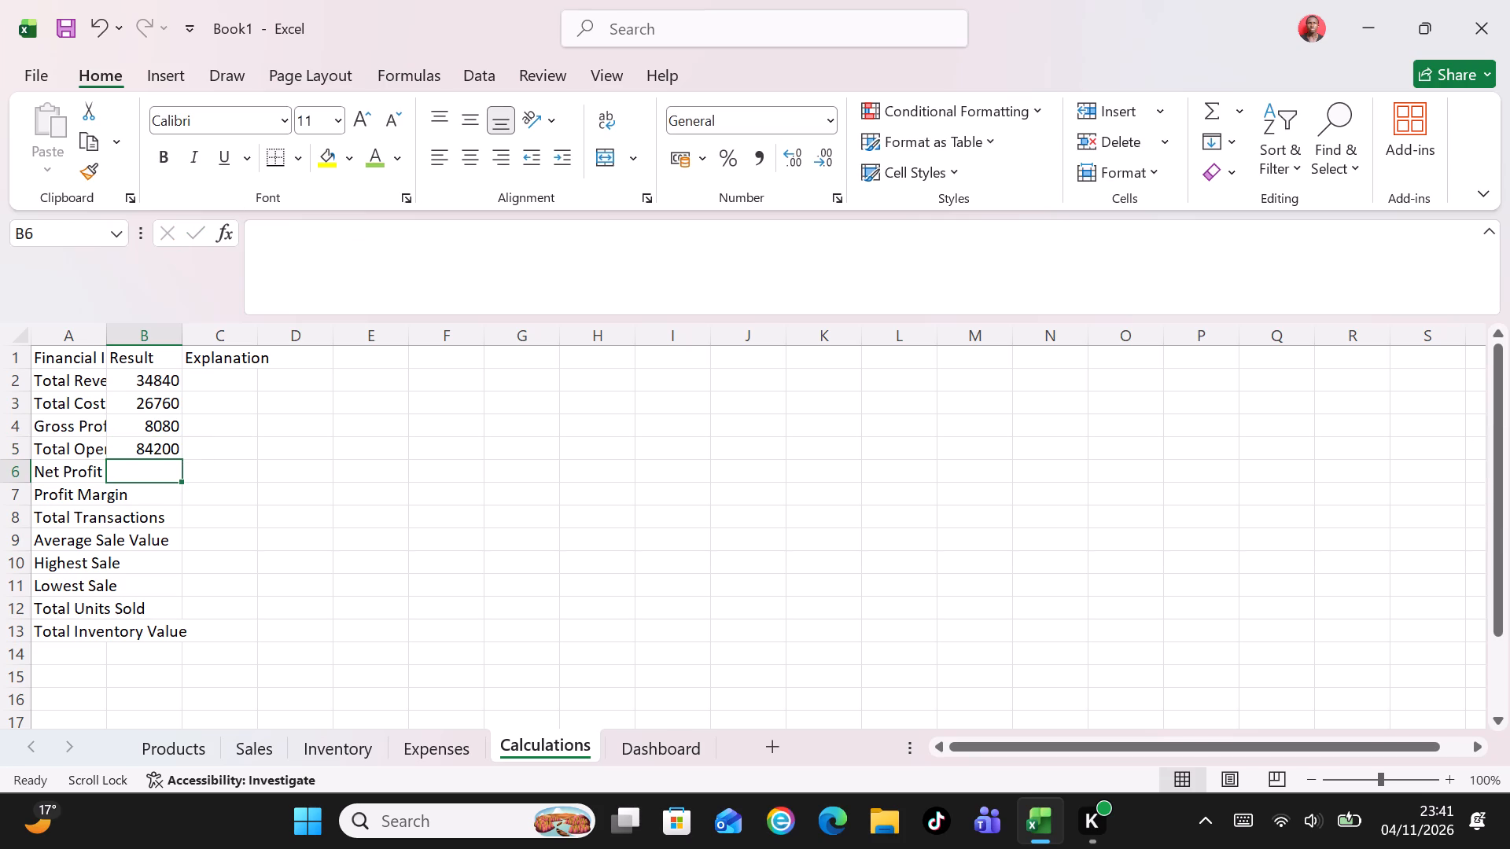
Enter the Net Profit formula =B4-B5 in cell B6, subtracting operating expenses from gross profit.
{"action": "type", "text": "=b4"}
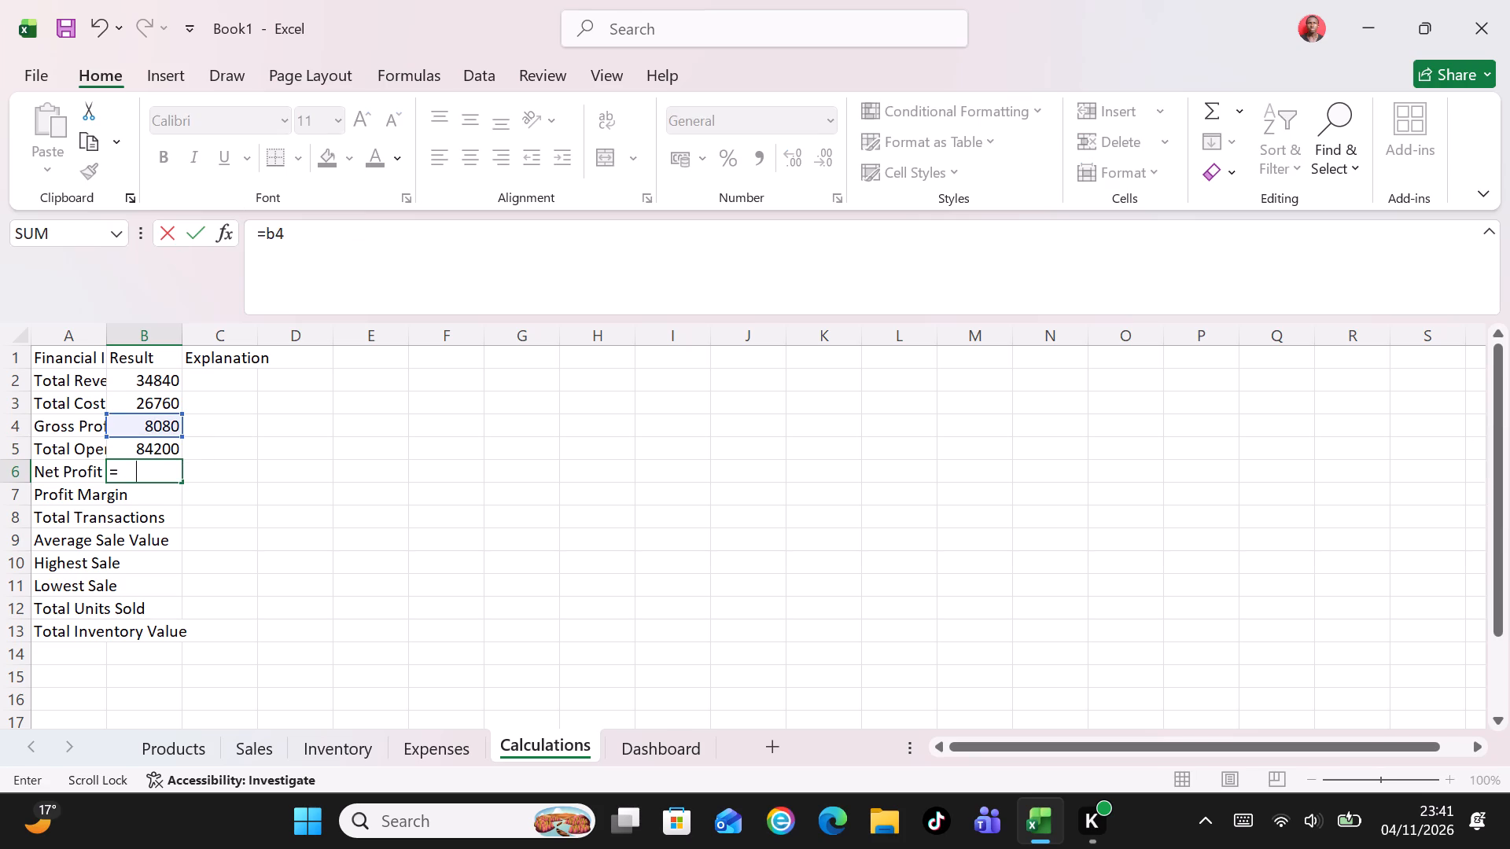
{"action": "key", "text": "BackSpace"}
{"action": "key", "text": "BackSpace"}
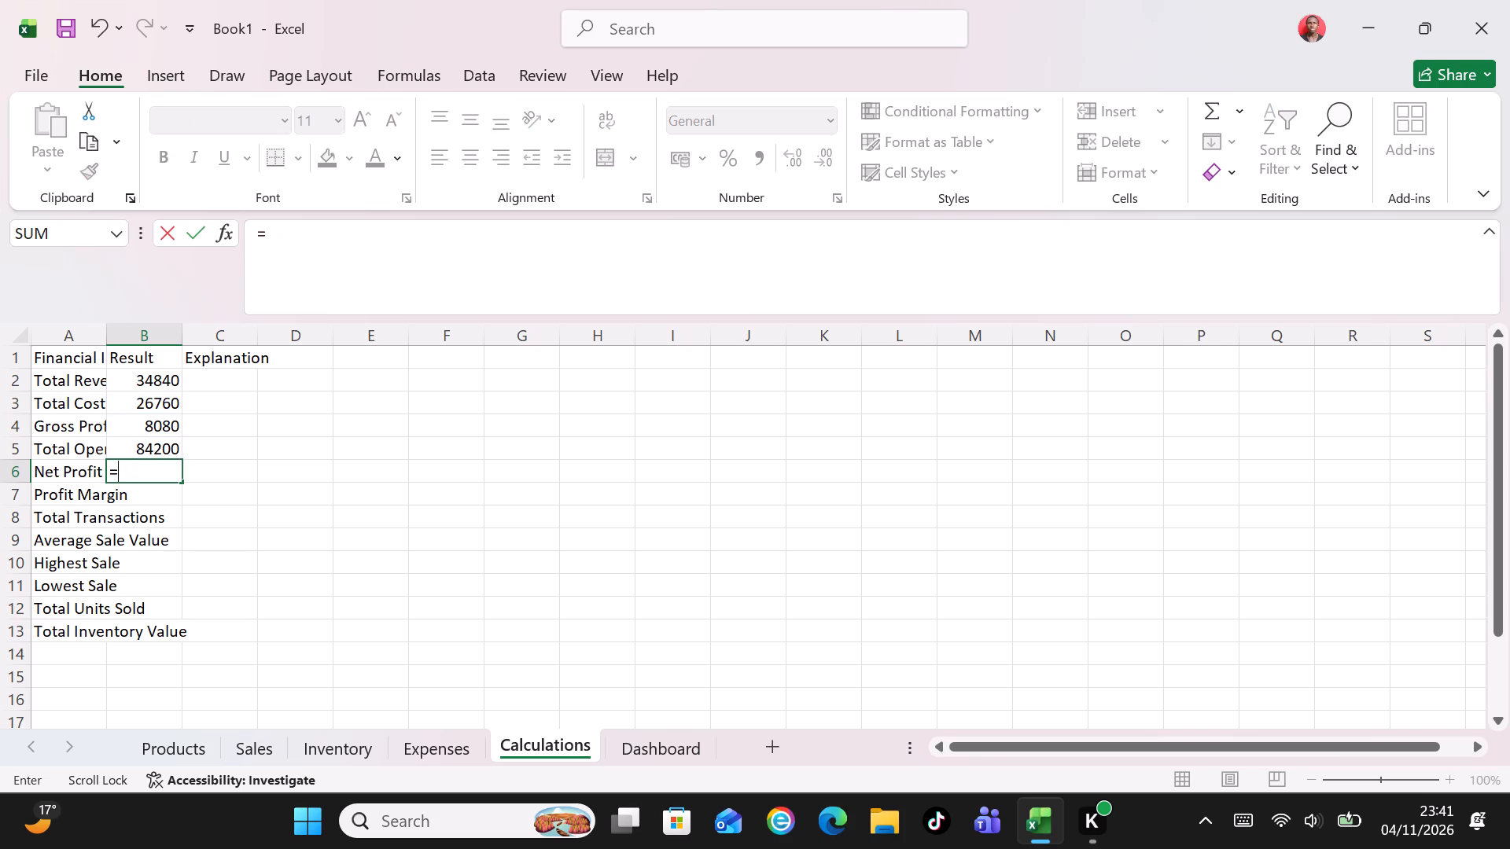
{"action": "type", "text": "B4"}
{"action": "key", "text": "minus"}
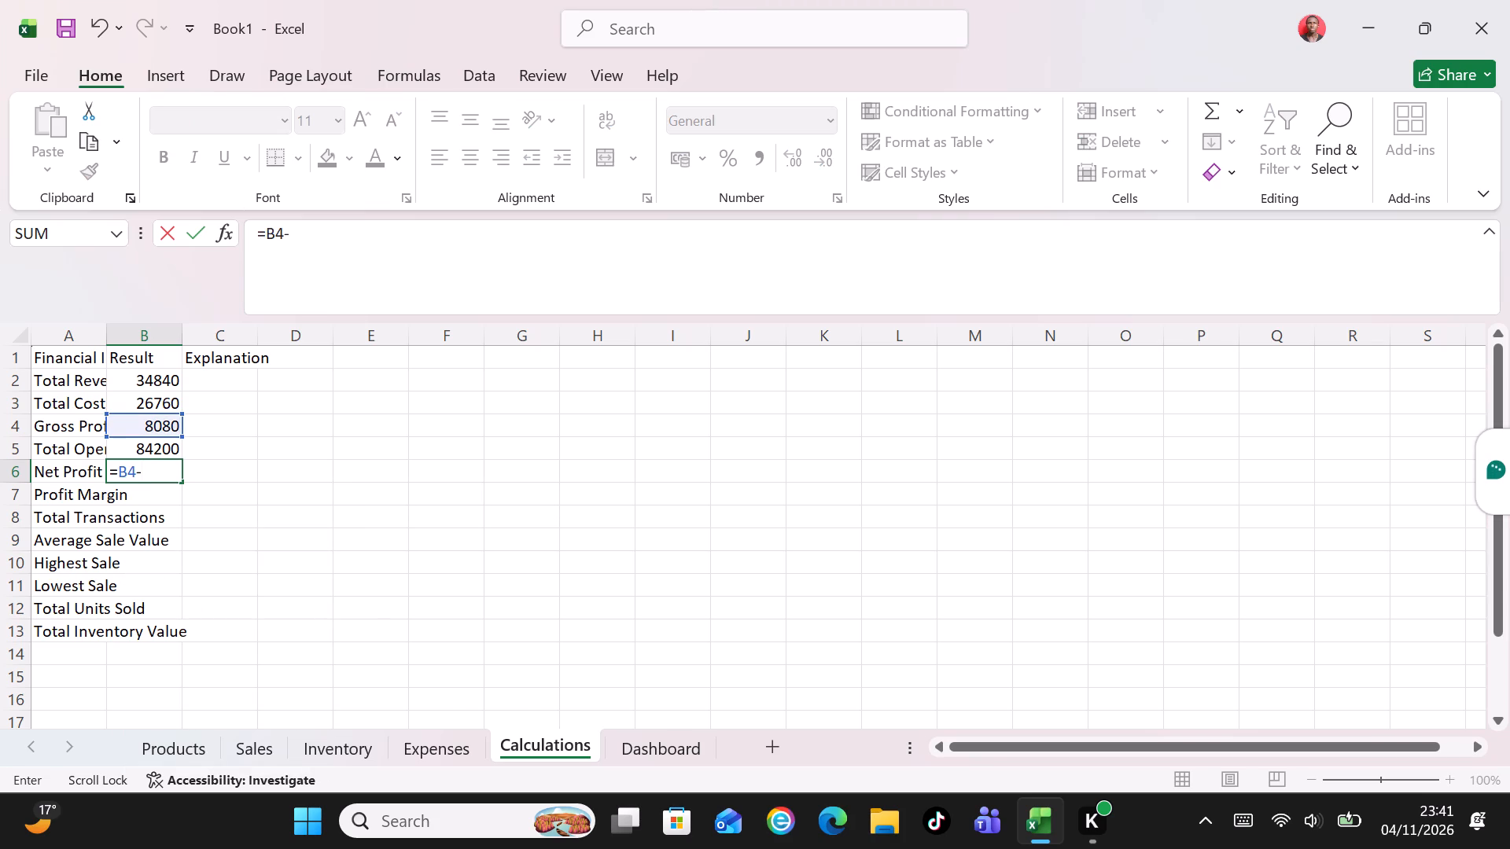
{"action": "type", "text": "B5"}
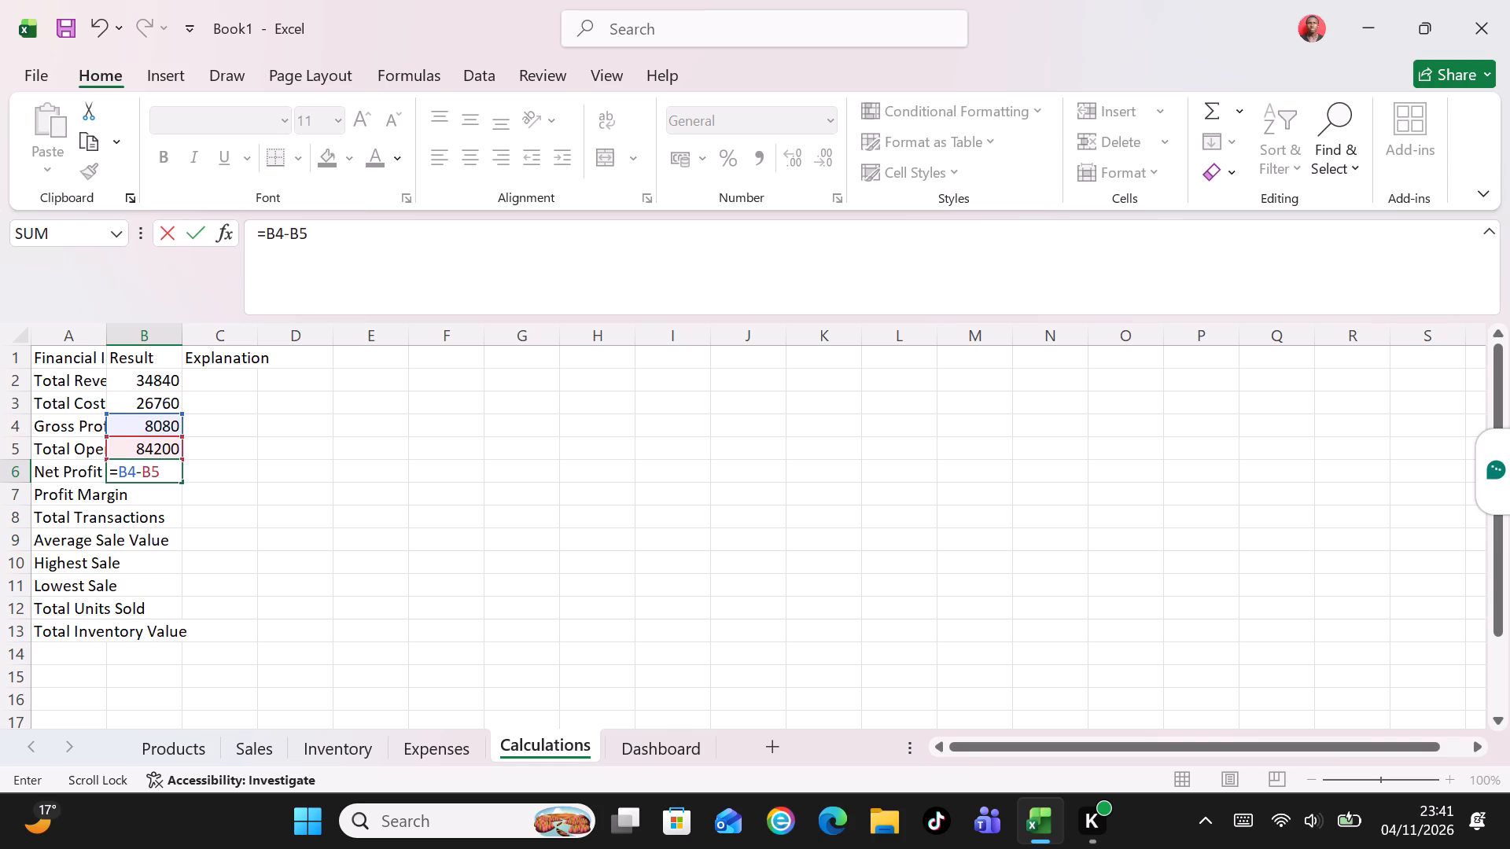
{"action": "key", "text": "Return"}
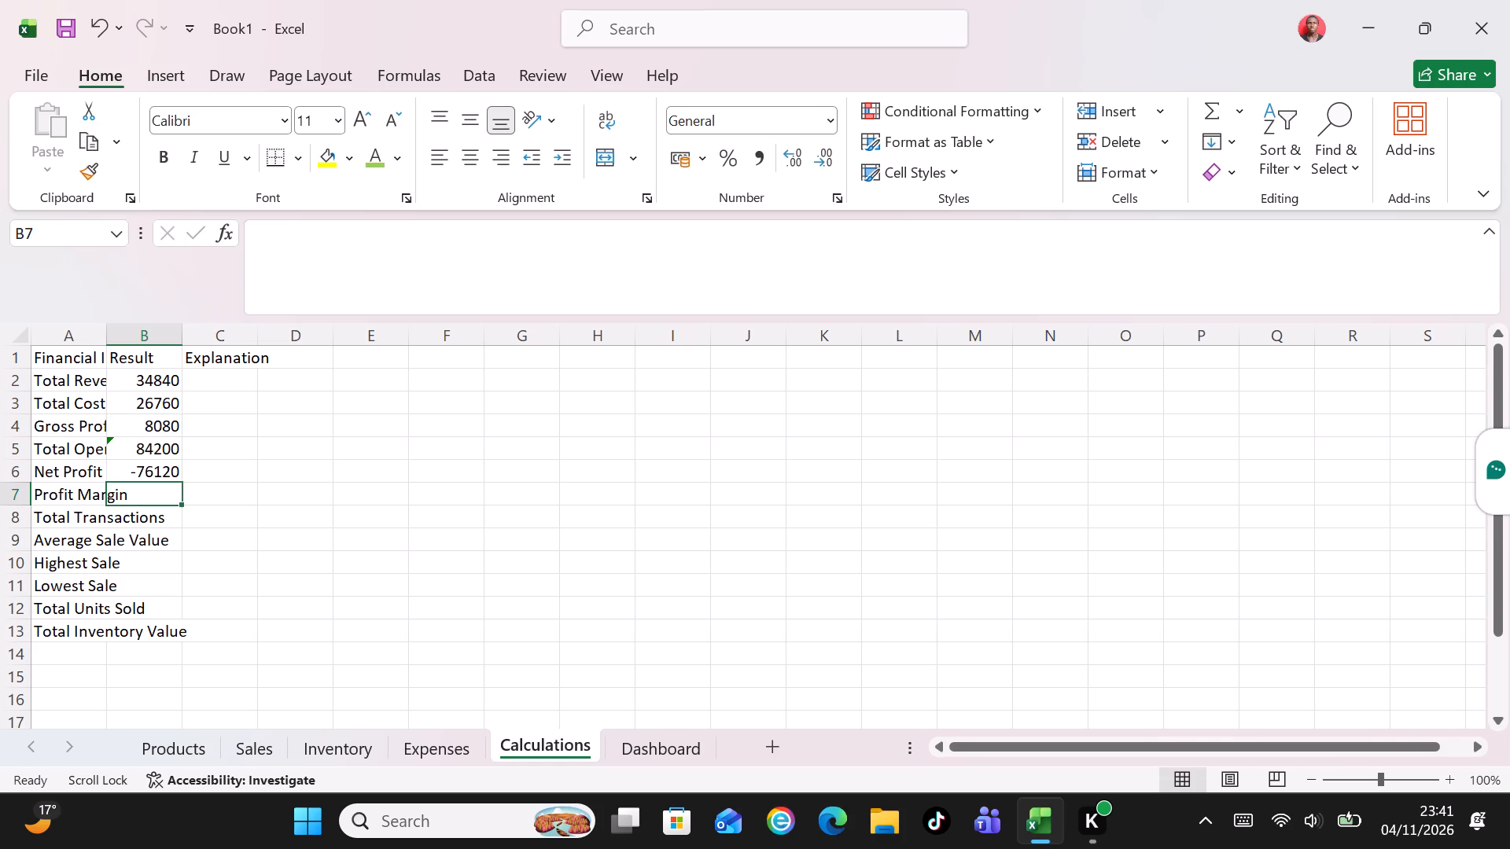
Enter the Profit Margin formula =IFERROR(B6/B2,0) in cell B7, dividing net profit by revenue.
{"action": "type", "text": "=IFERROR"}
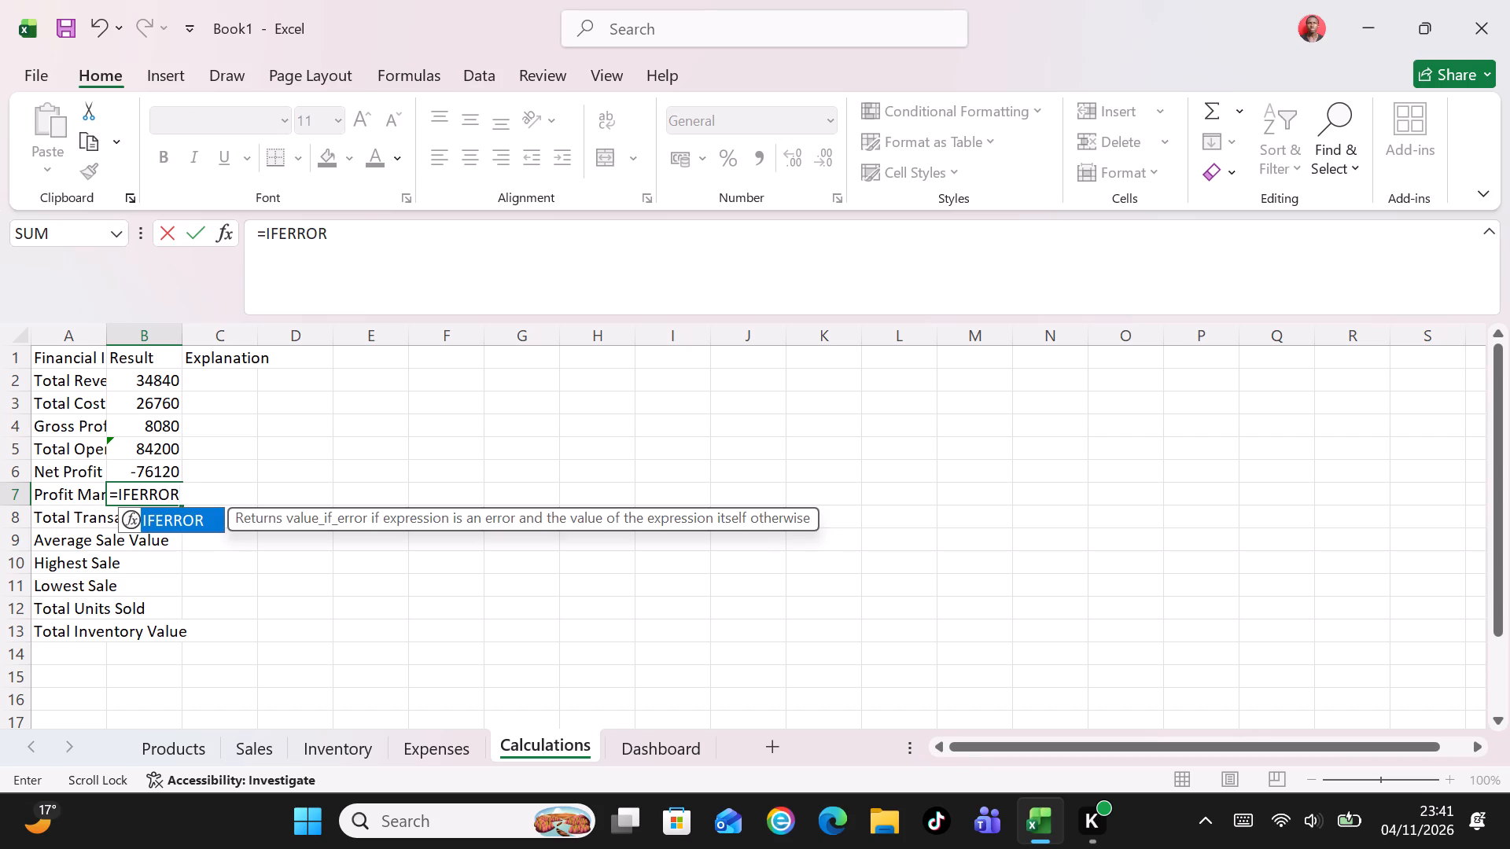
{"action": "key", "text": "shift+parenleft"}
{"action": "type", "text": "B6"}
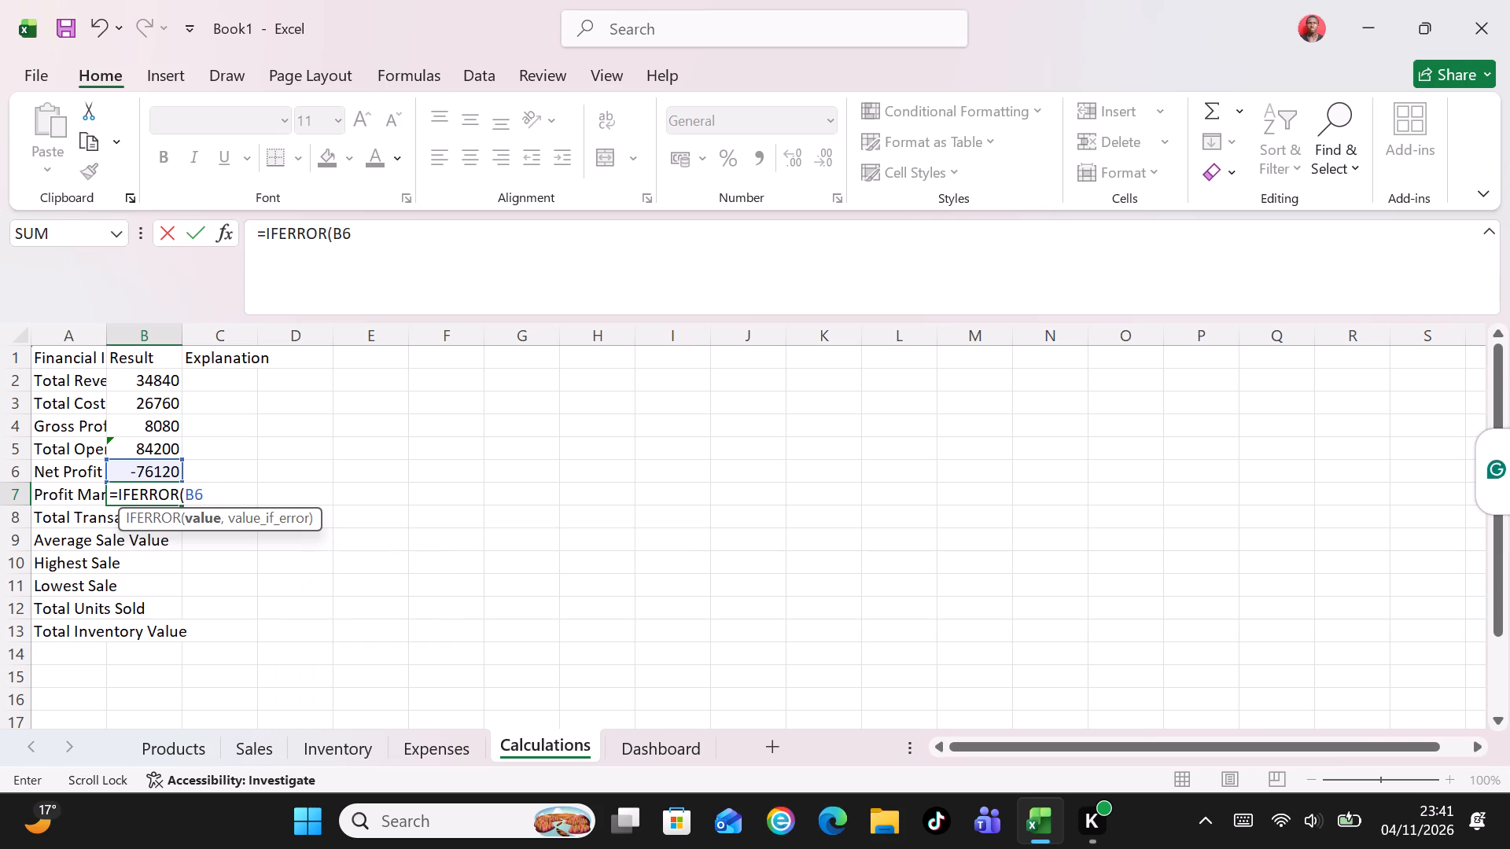
{"action": "key", "text": "slash"}
{"action": "type", "text": "B2"}
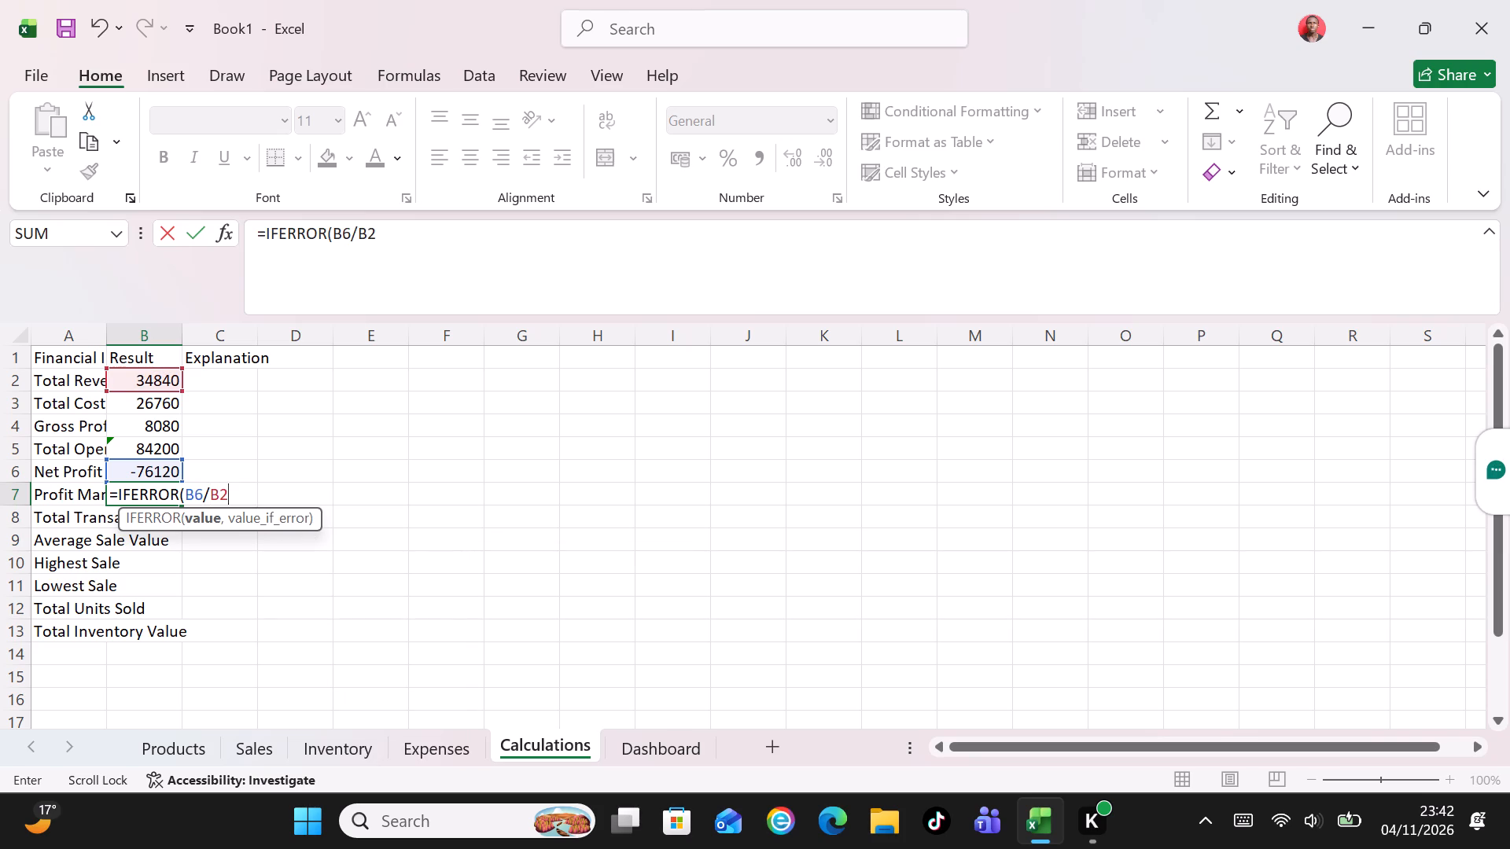
{"action": "type", "text": ",0"}
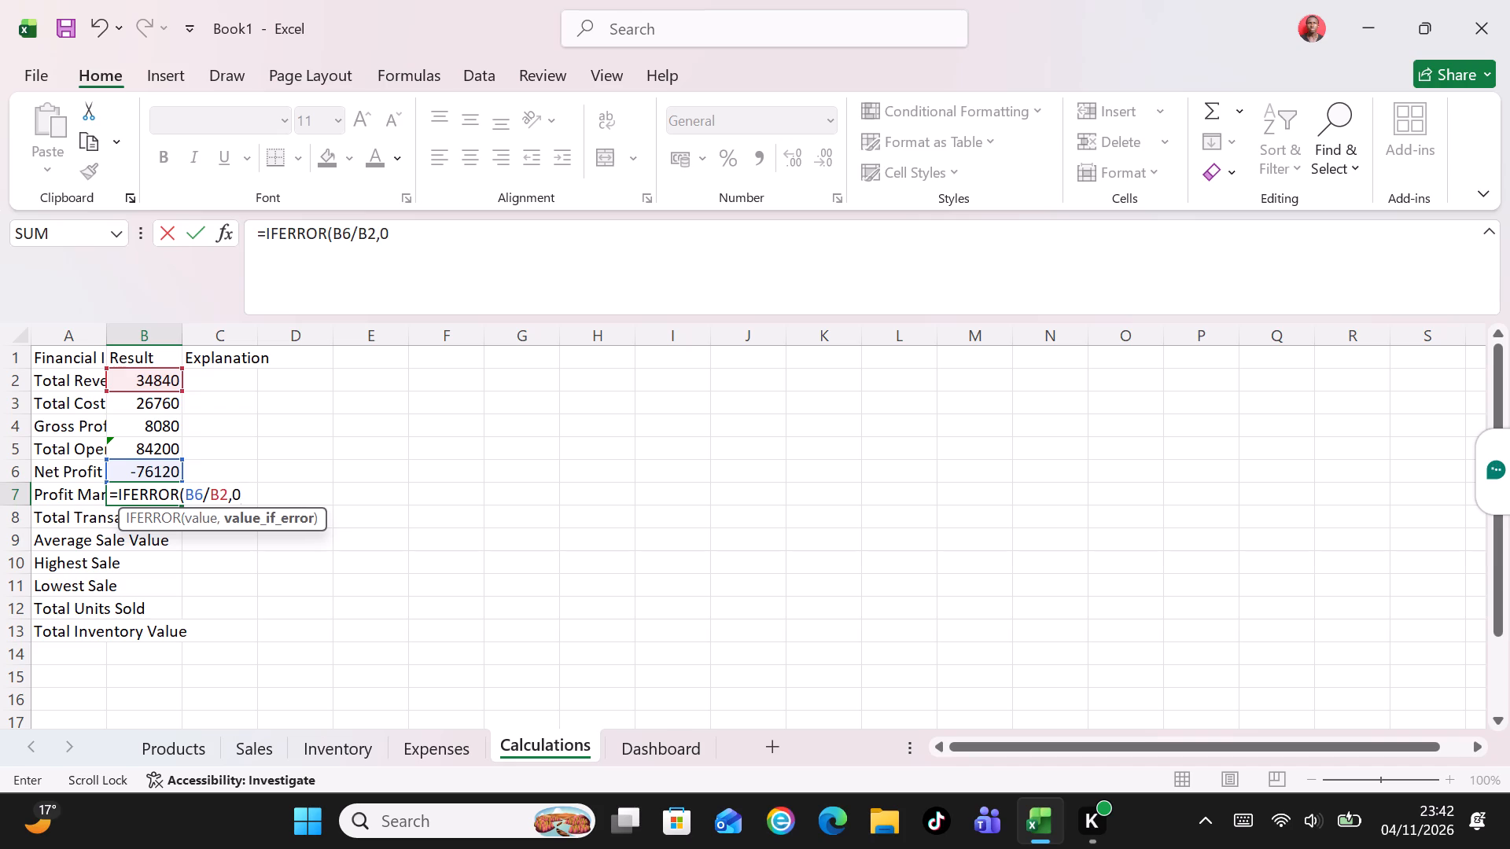
{"action": "key", "text": "shift+parenright"}
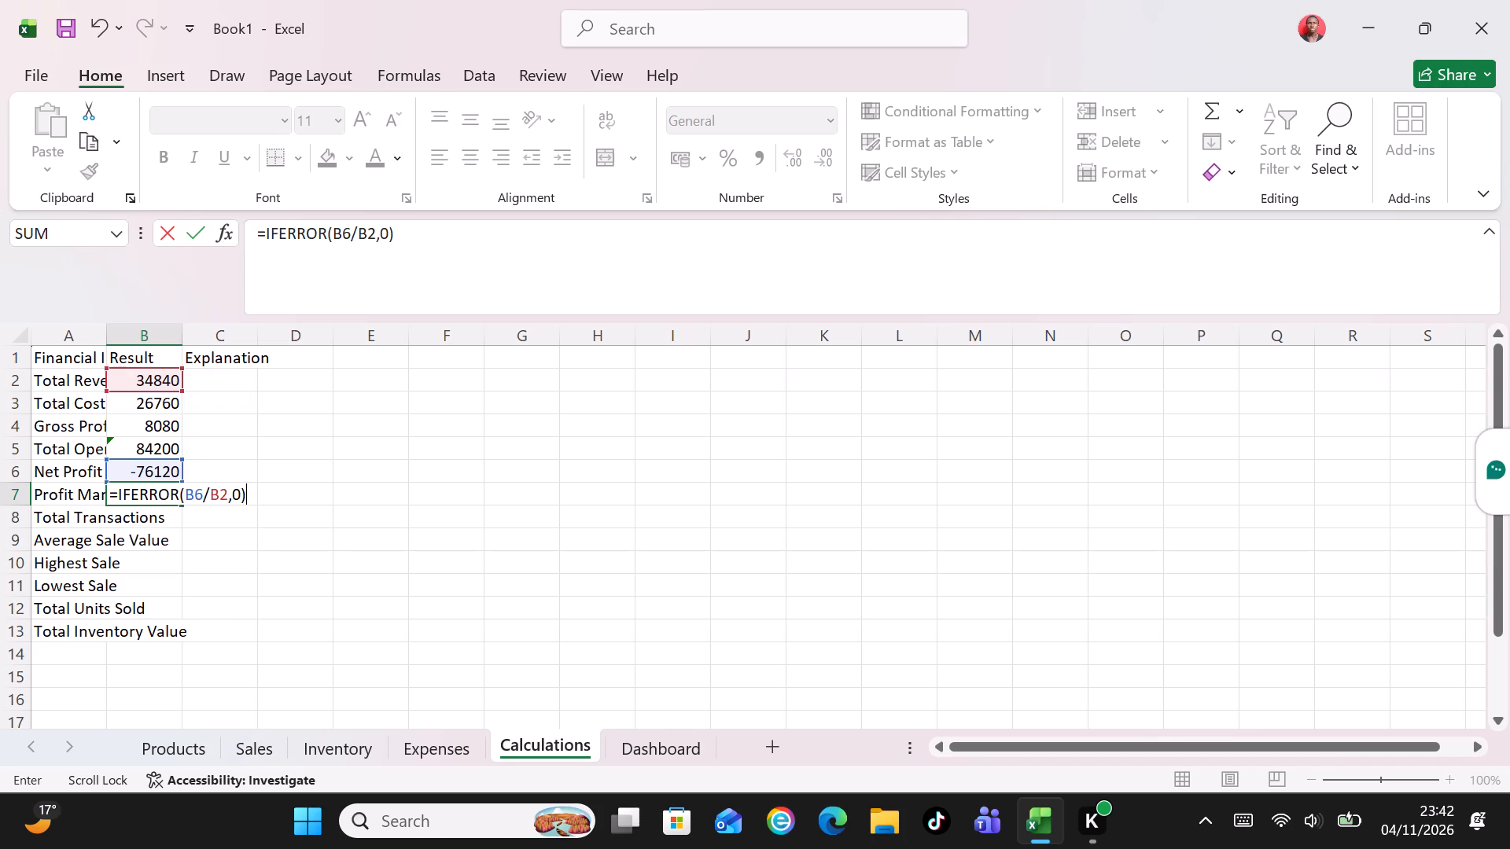
{"action": "key", "text": "Return"}
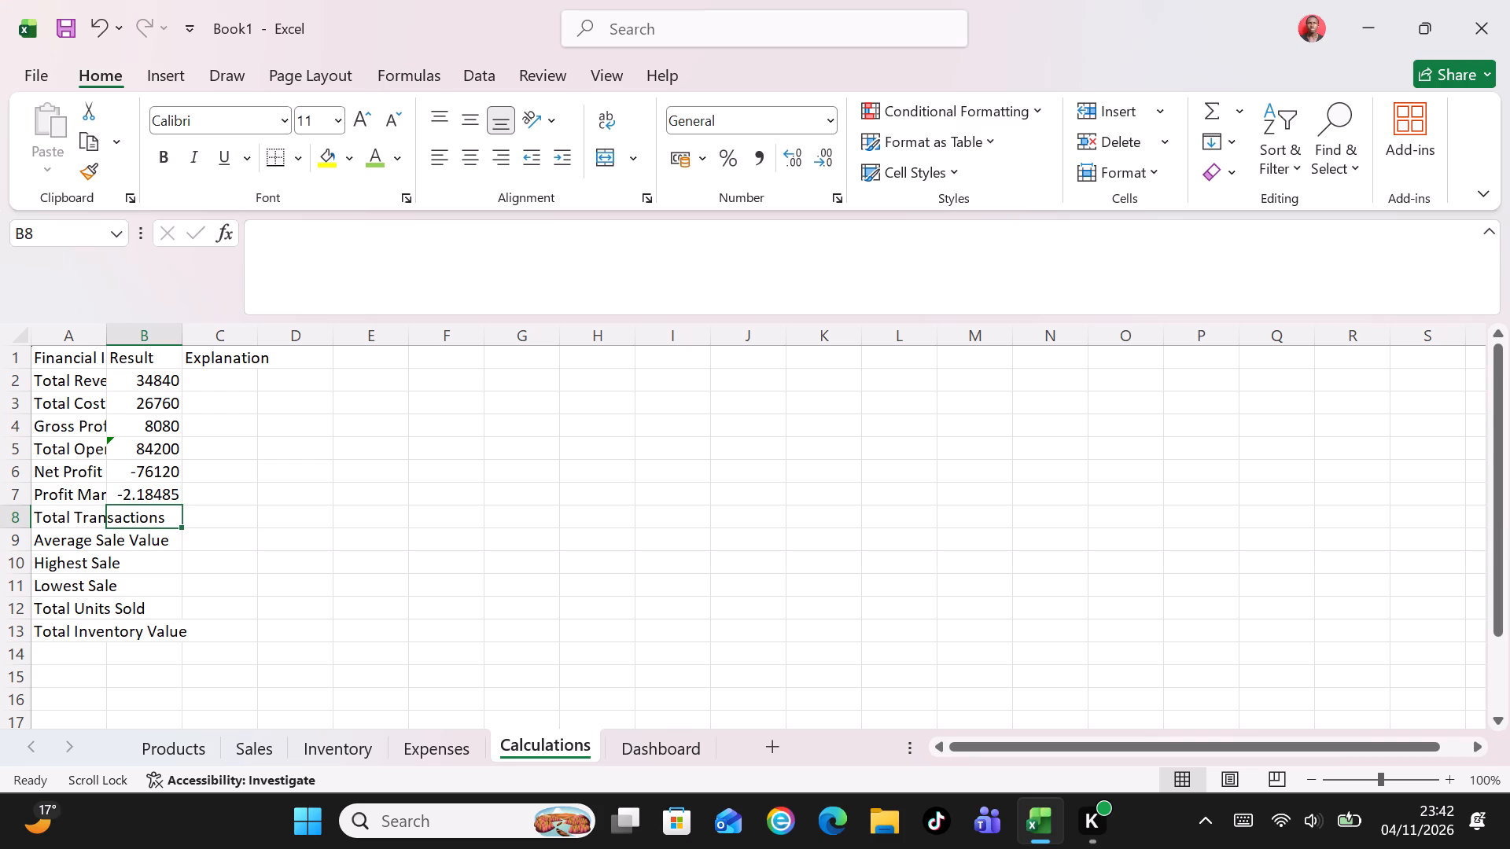
Check the Net Profit and Total Operating Expenses formulas against the Total Expenses formula in cell I12 of the Expenses sheet.
{"action": "left_click", "coordinate": [151, 471]}
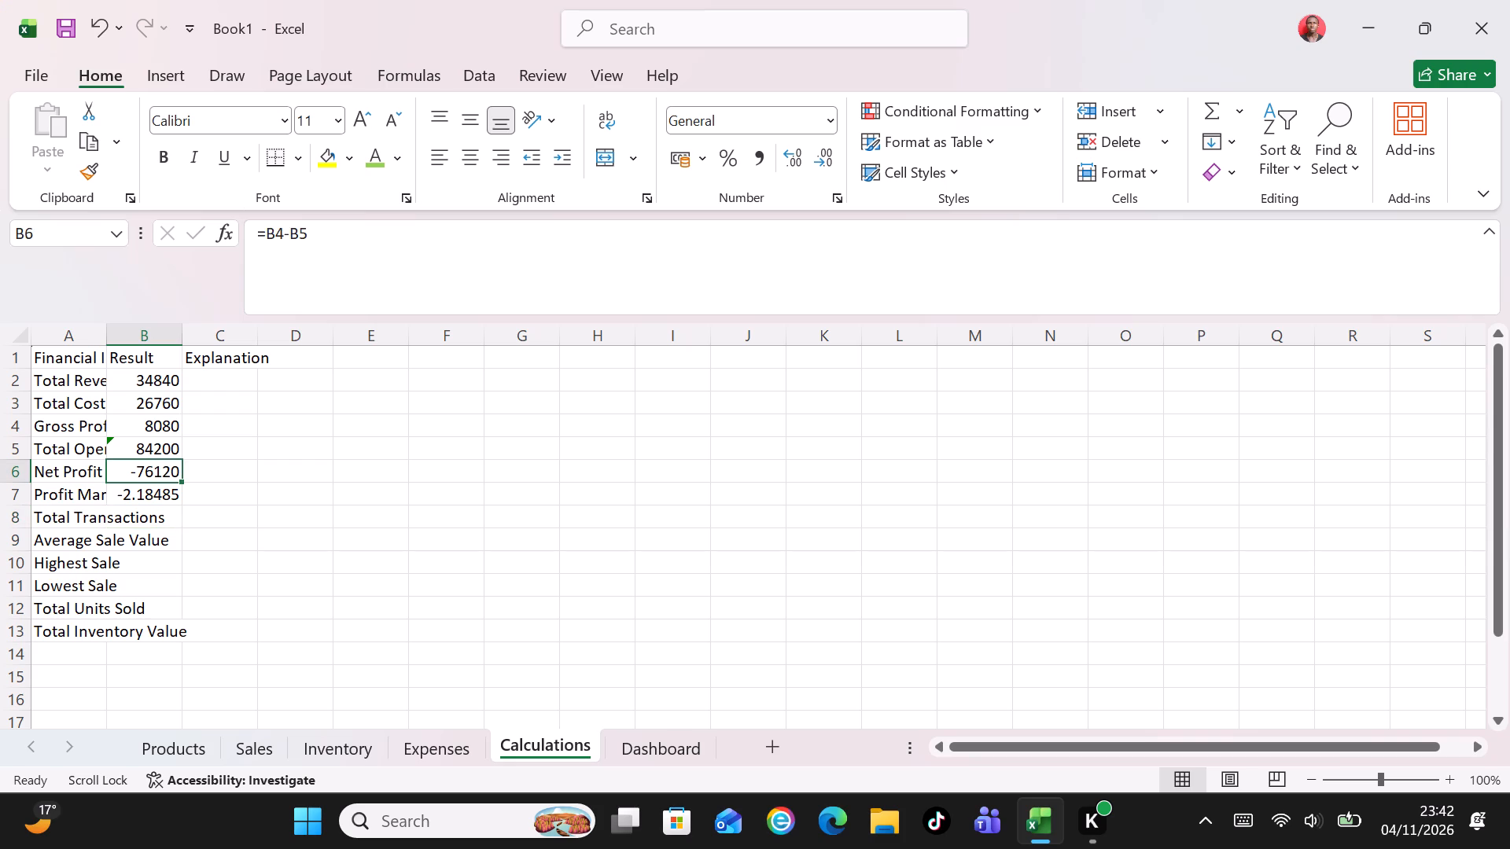
{"action": "double_click", "coordinate": [157, 447]}
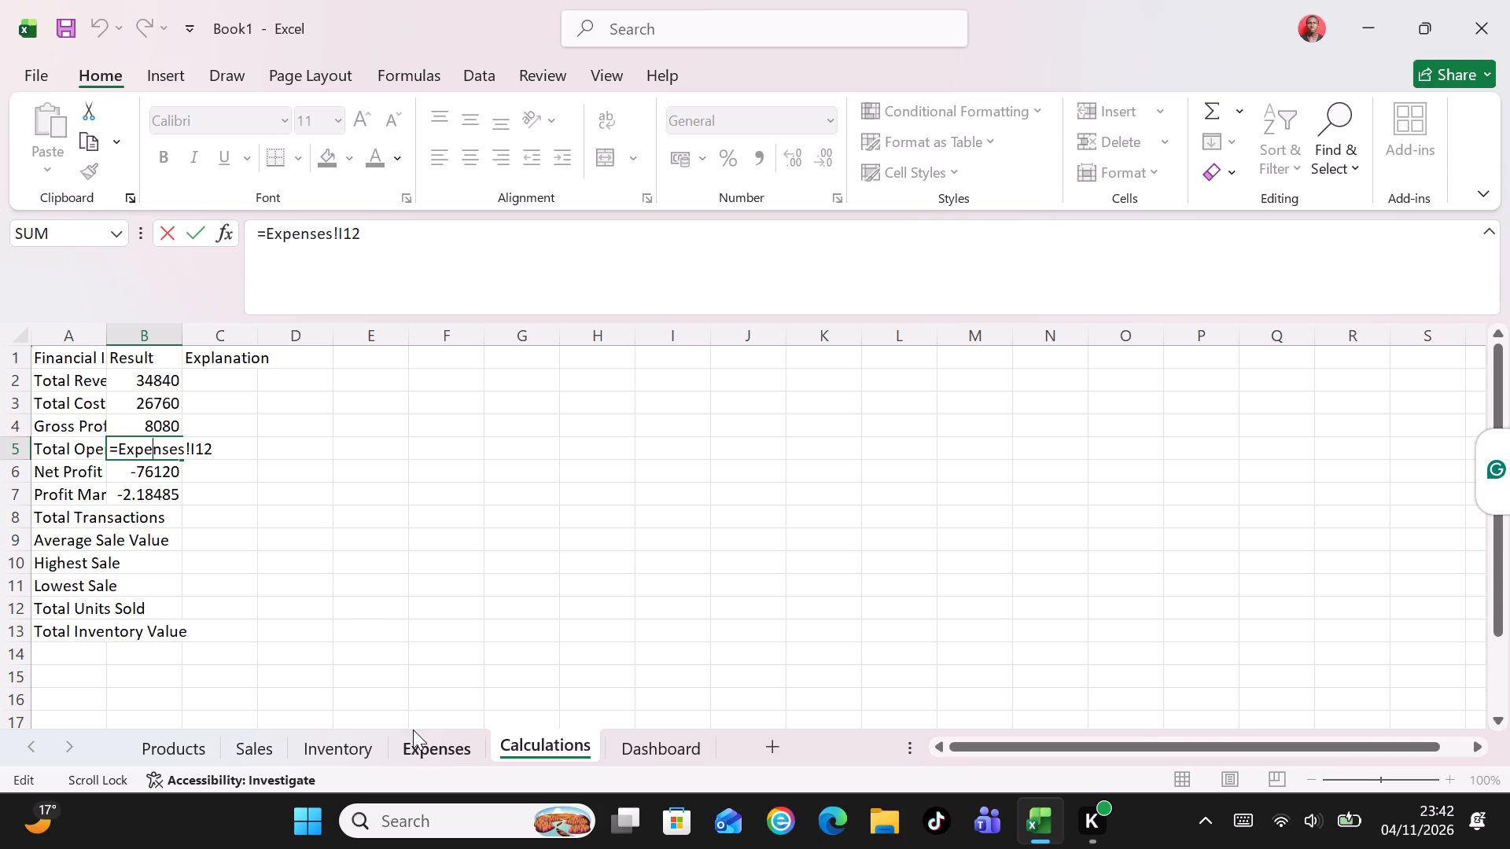
{"action": "left_click", "coordinate": [431, 758]}
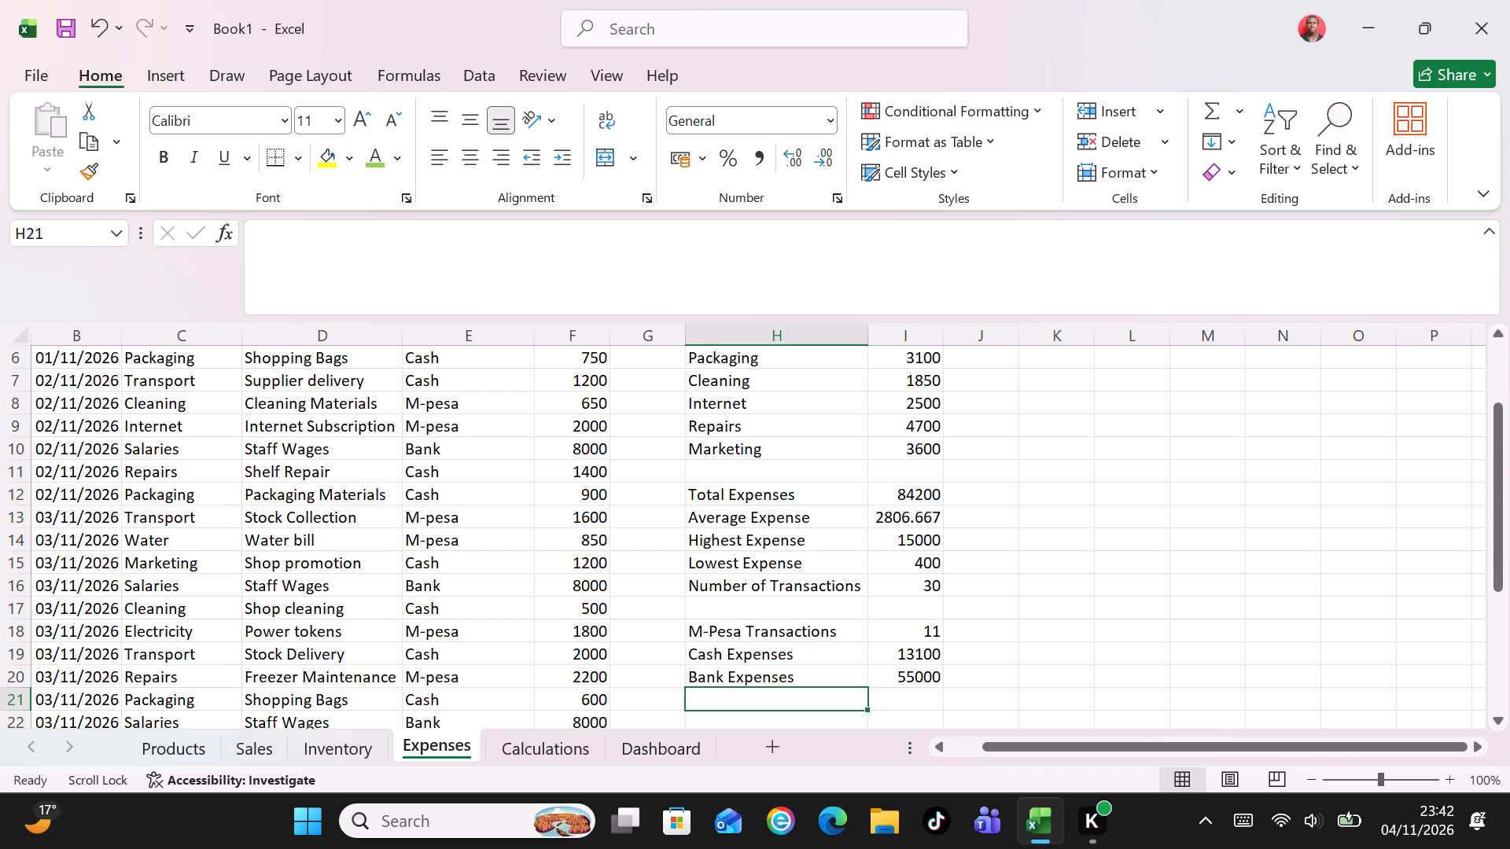
{"action": "left_click", "coordinate": [723, 497]}
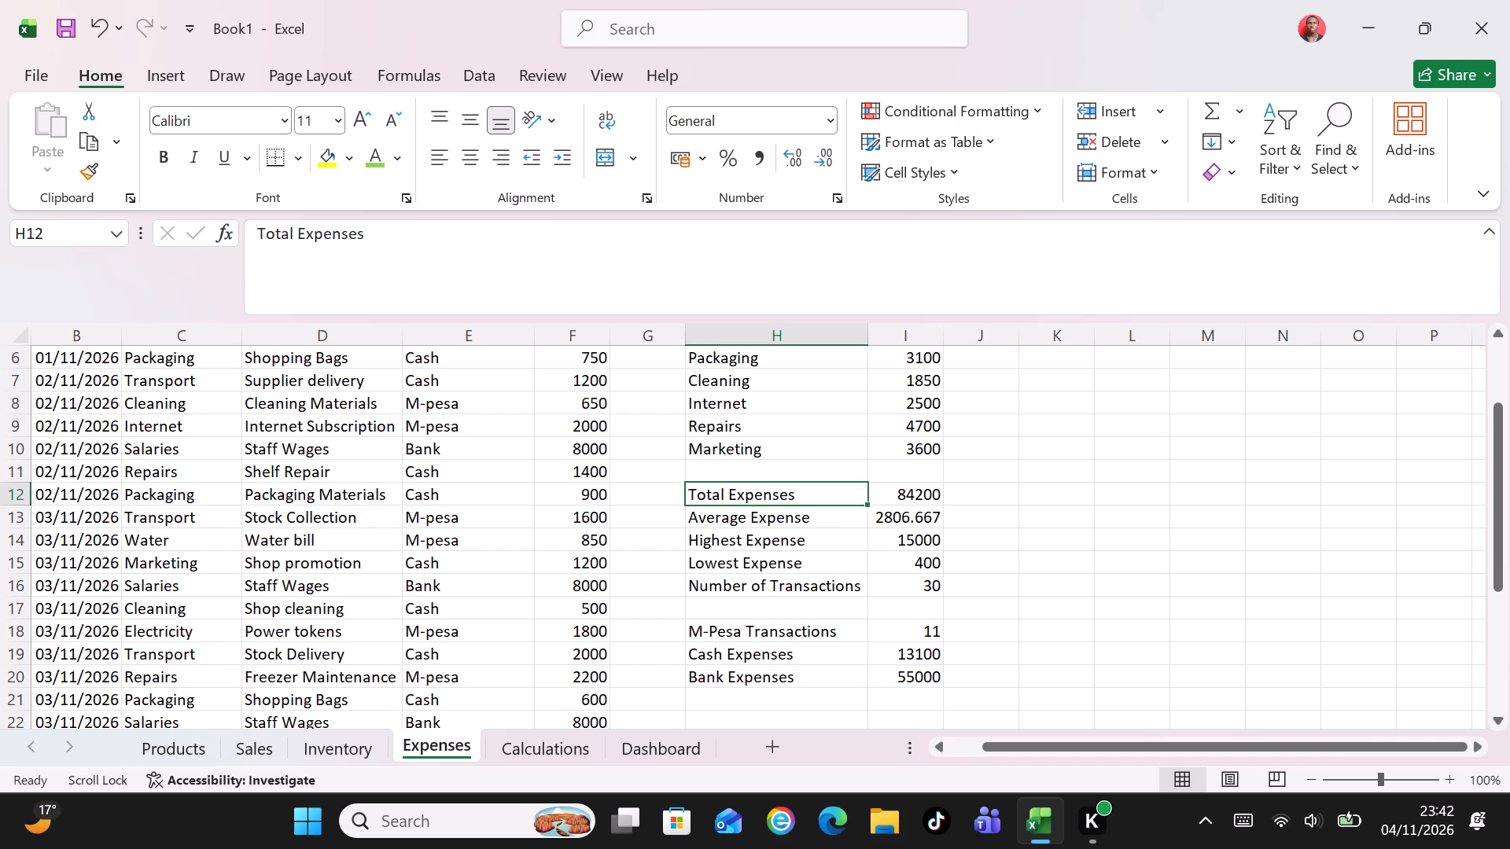
{"action": "left_click", "coordinate": [912, 494]}
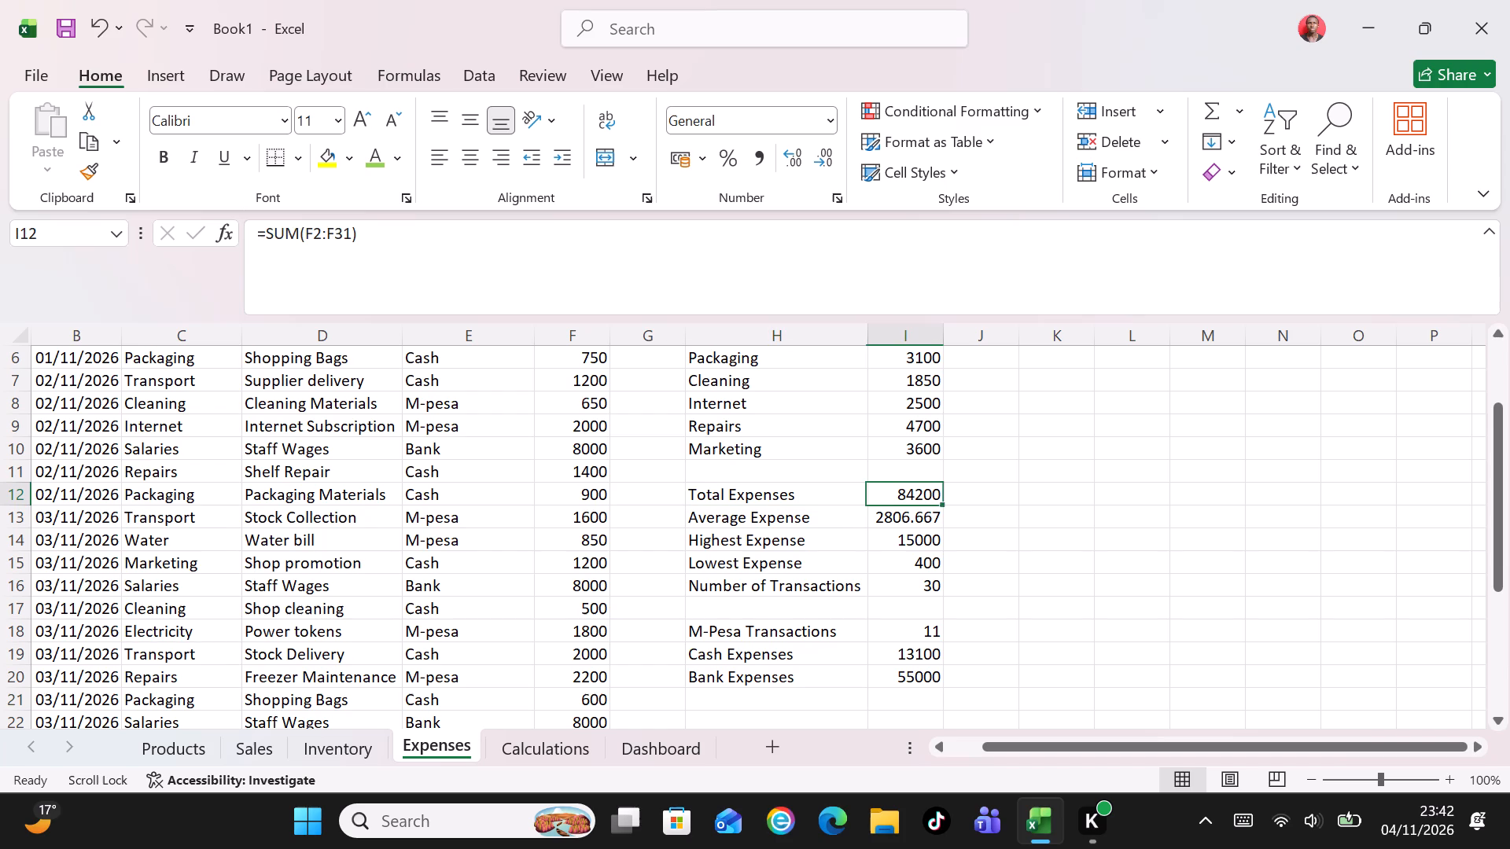
{"action": "left_click", "coordinate": [509, 745]}
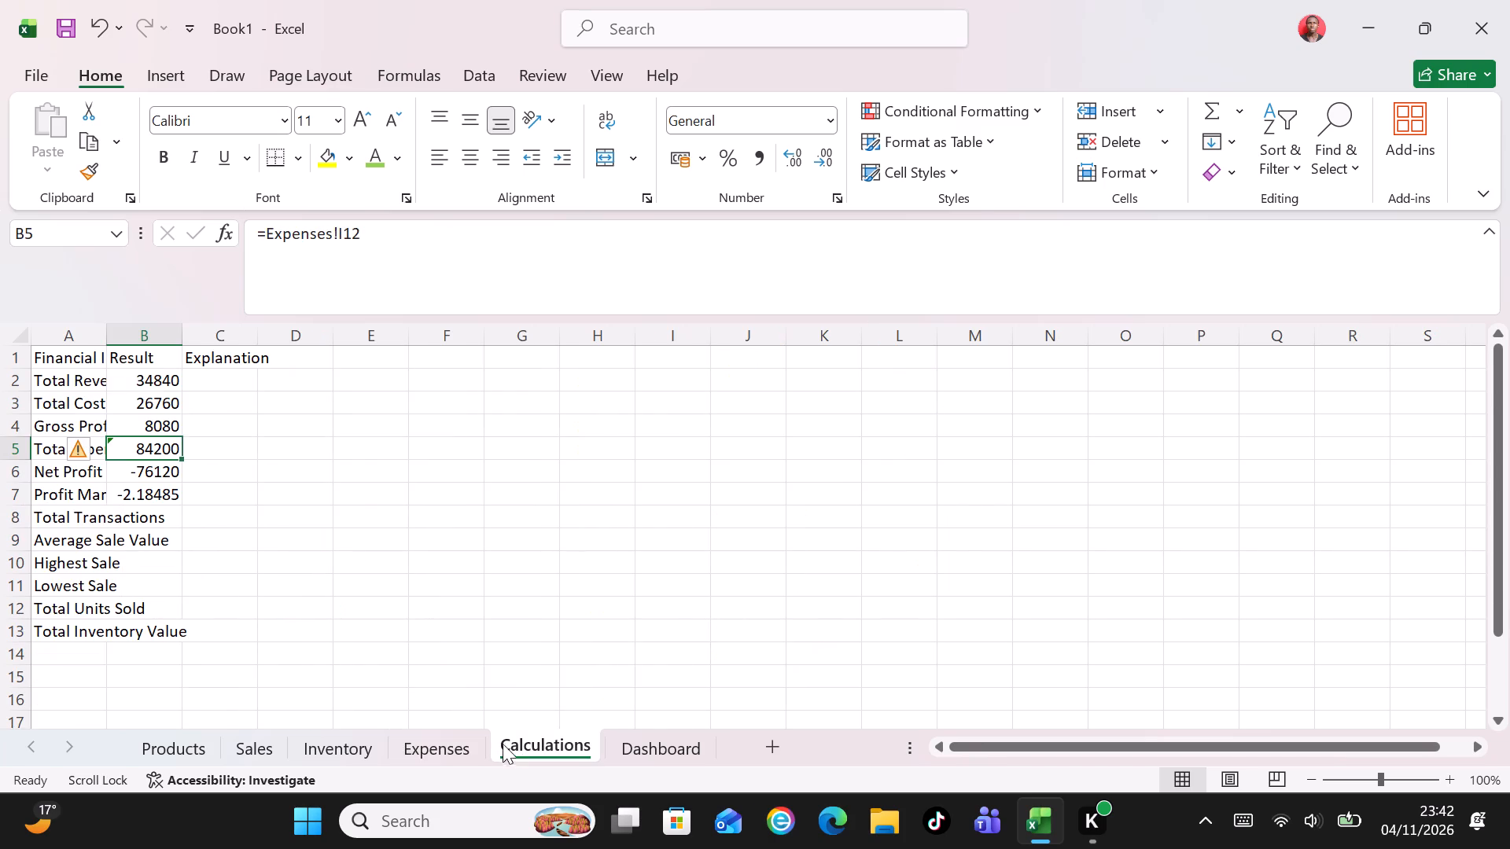
{"action": "left_click", "coordinate": [153, 451]}
{"action": "left_click", "coordinate": [53, 446]}
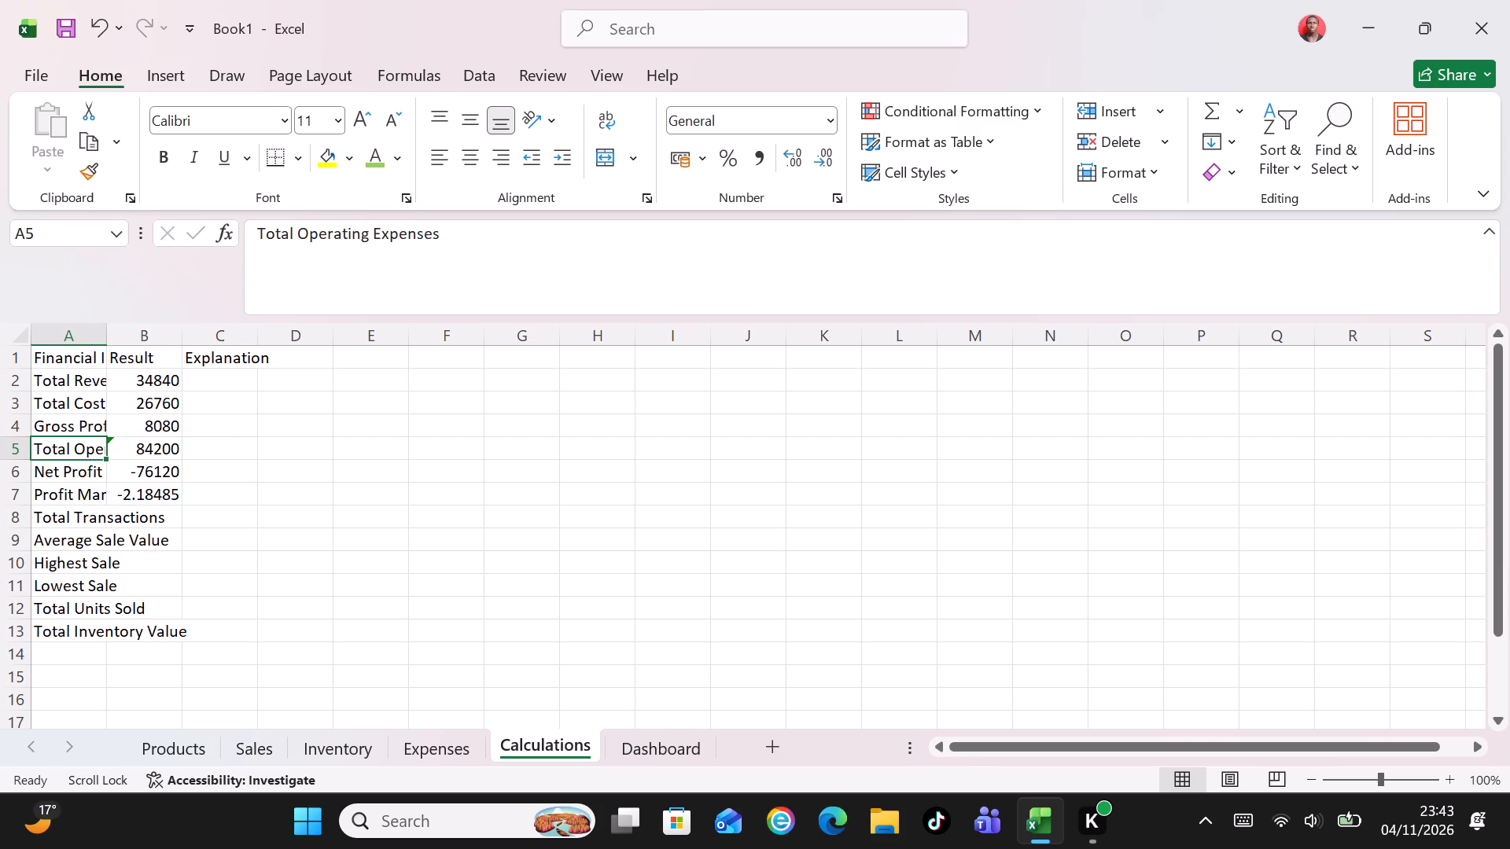
{"action": "left_click", "coordinate": [75, 442]}
{"action": "left_click", "coordinate": [445, 761]}
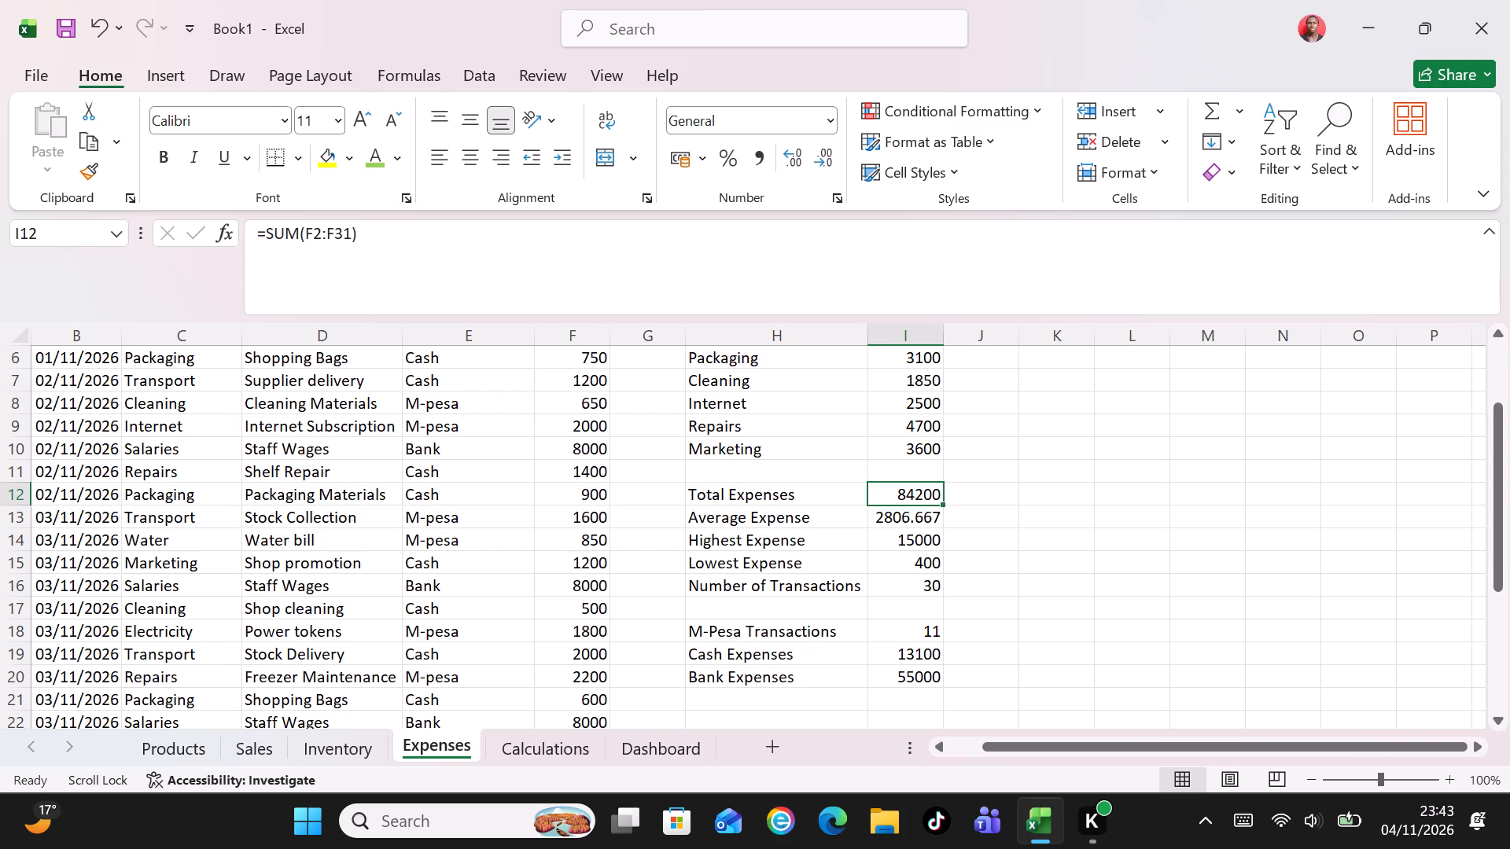
{"action": "left_click", "coordinate": [916, 503]}
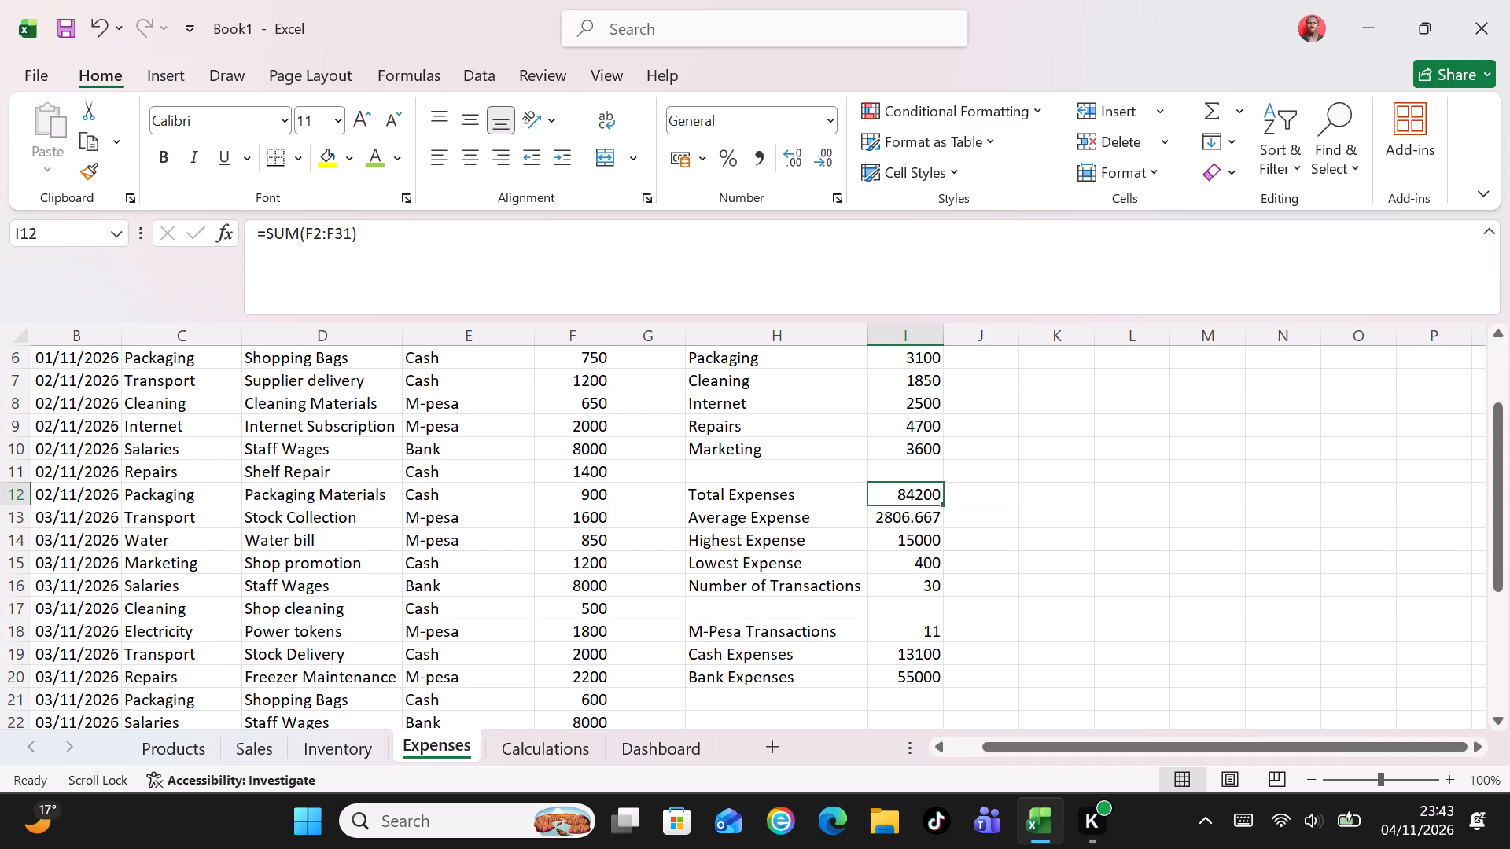
{"action": "left_click", "coordinate": [911, 493]}
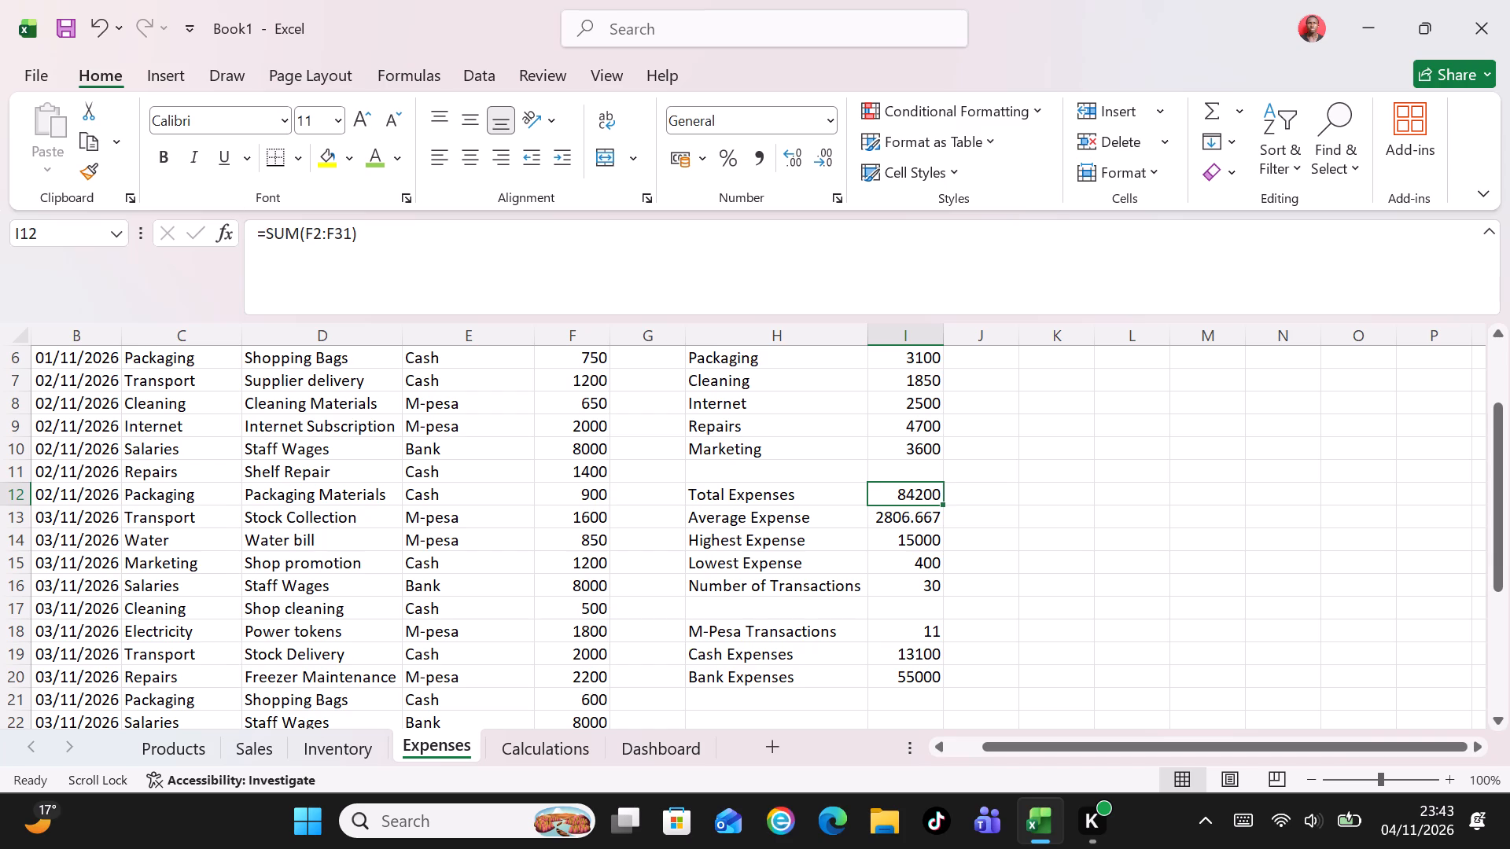
{"action": "left_click", "coordinate": [911, 493]}
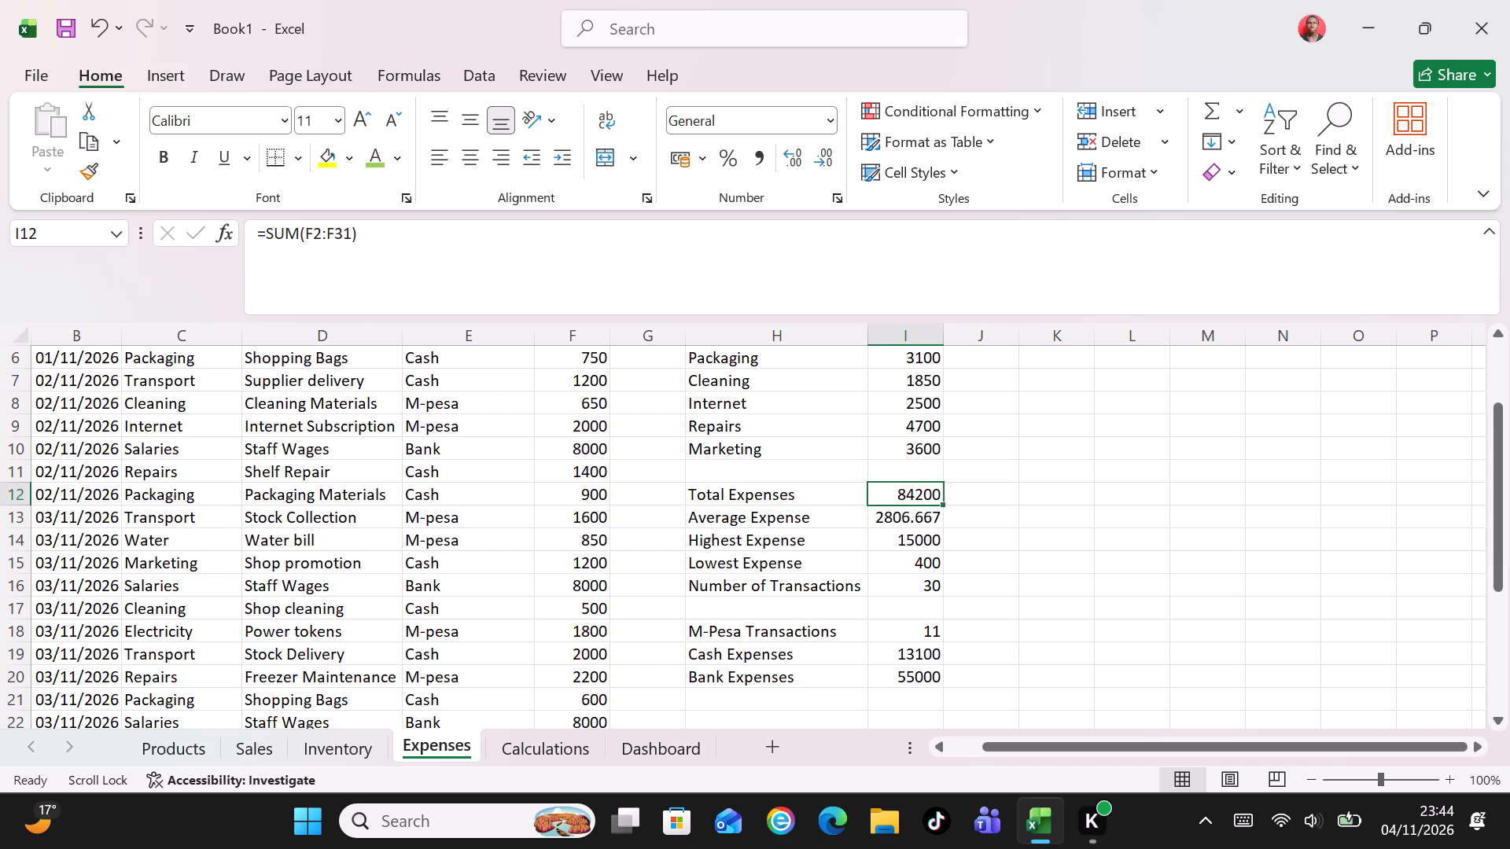
Clear the Total Expenses formula in cell I12 of the Expenses sheet and start a new formula there.
{"action": "left_click", "coordinate": [928, 493]}
{"action": "key", "text": "BackSpace"}
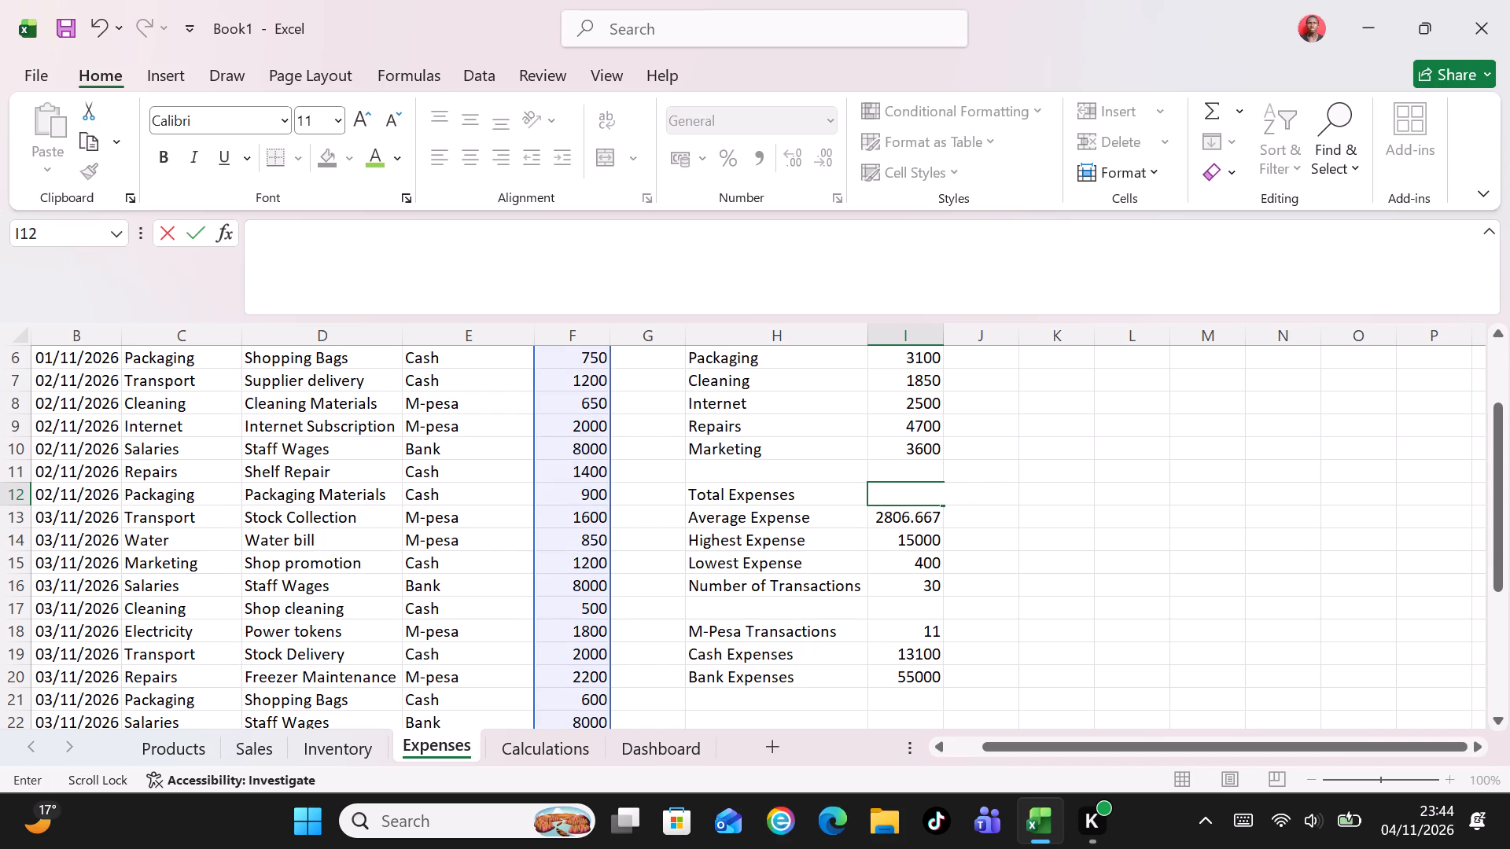
{"action": "key", "text": "equal"}
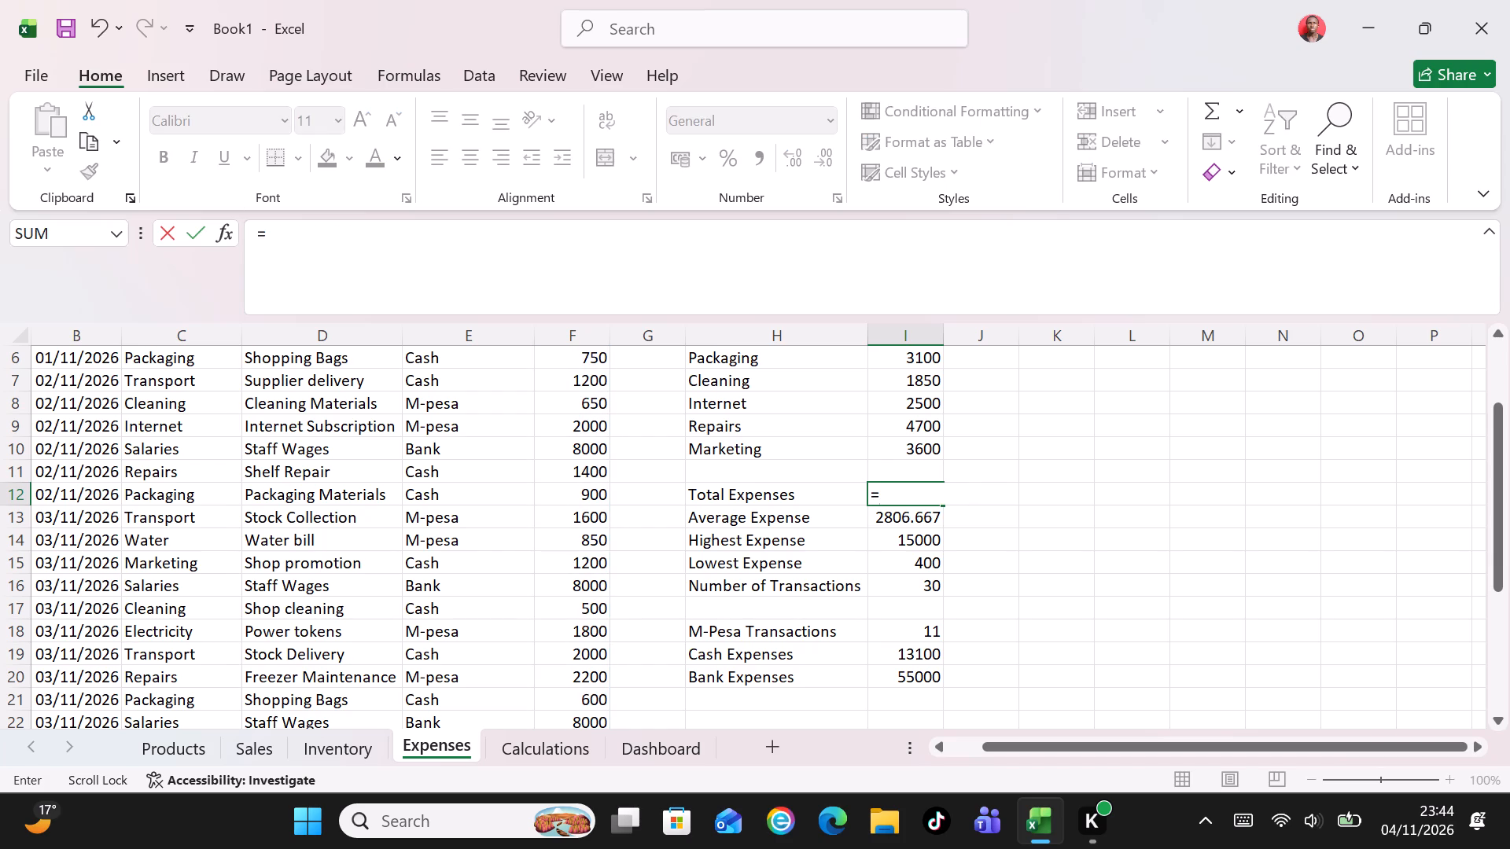
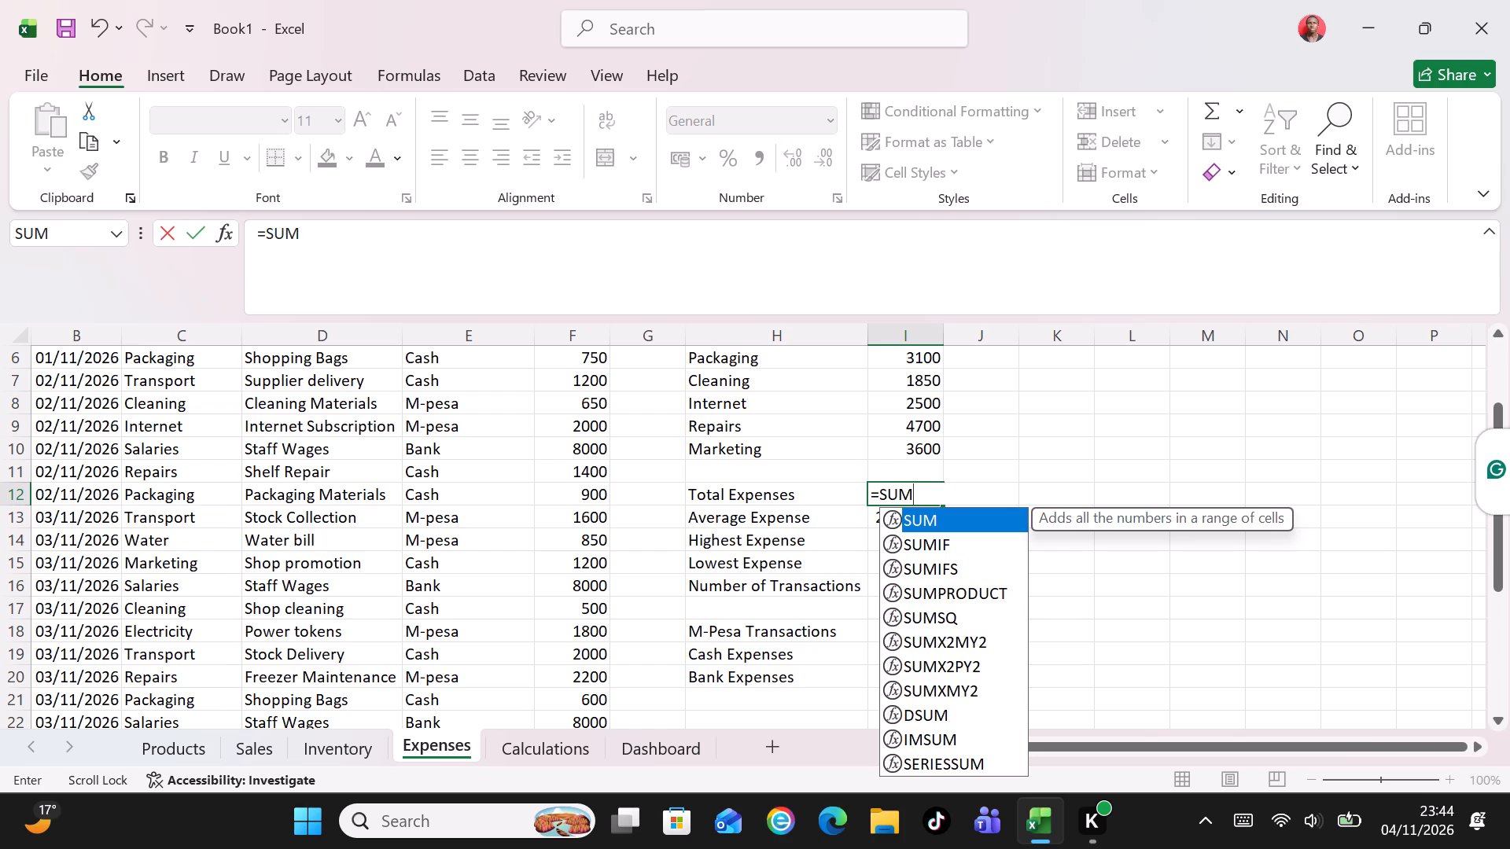
Complete the Total Expenses formula in cell I12 of the Expenses sheet as =SUM(F2:F31).
{"action": "key", "text": "shift+parenleft"}
{"action": "type", "text": "F1"}
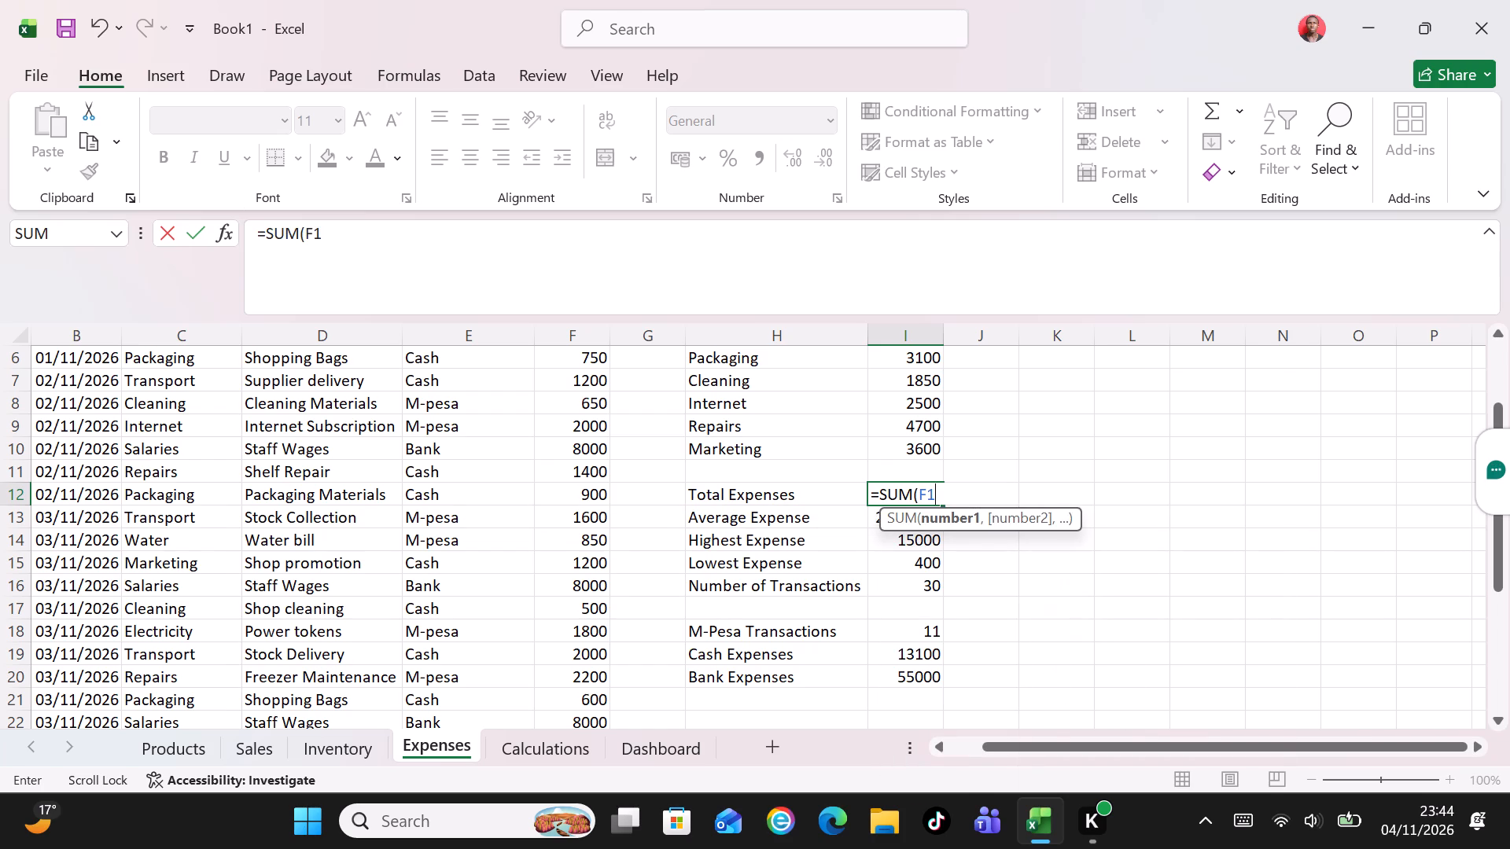
{"action": "key", "text": "2"}
{"action": "key", "text": "BackSpace"}
{"action": "key", "text": "BackSpace"}
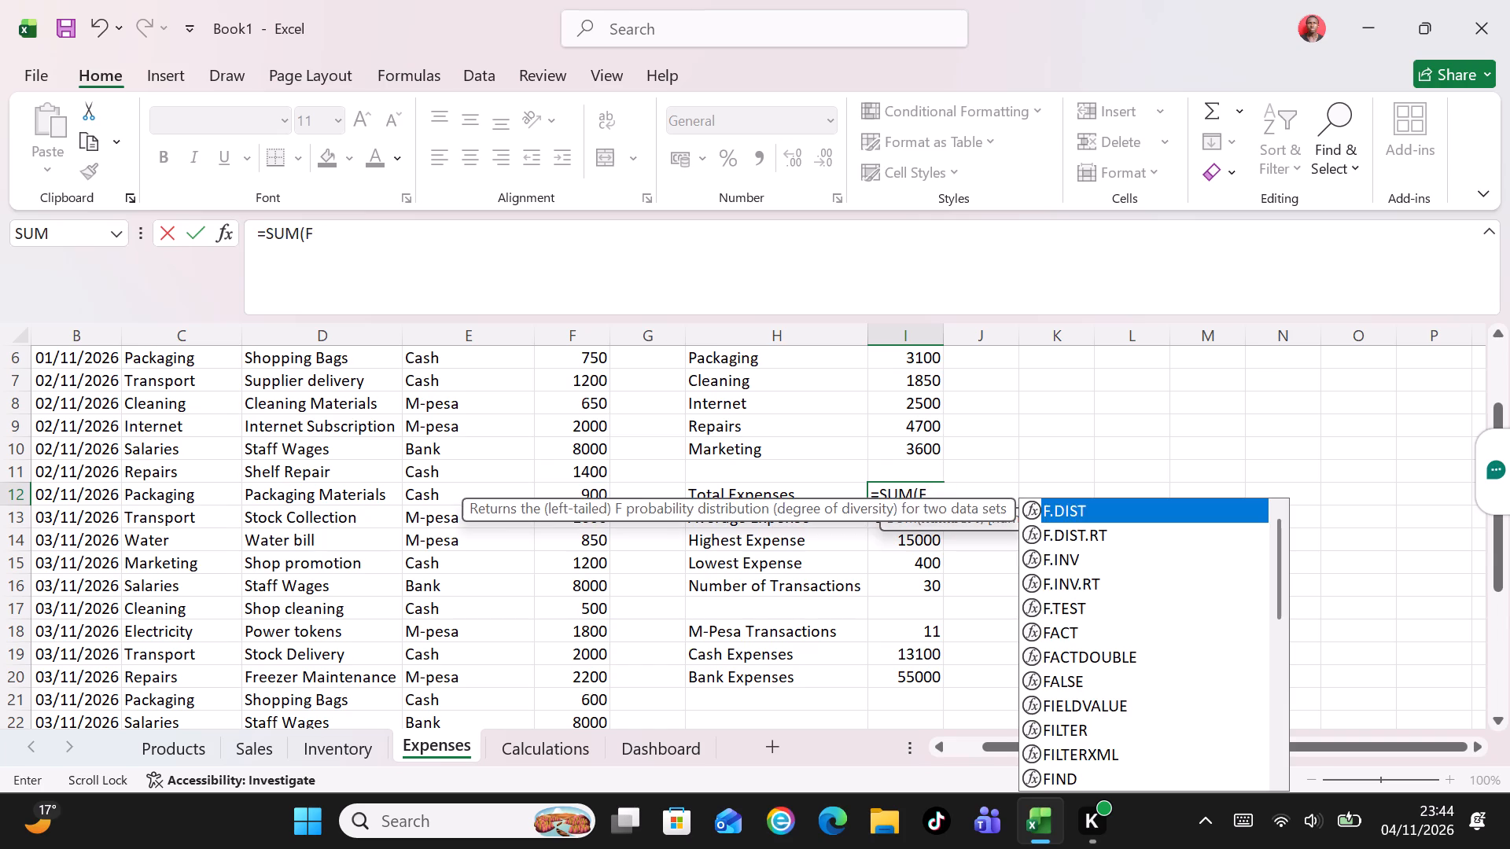
{"action": "key", "text": "2"}
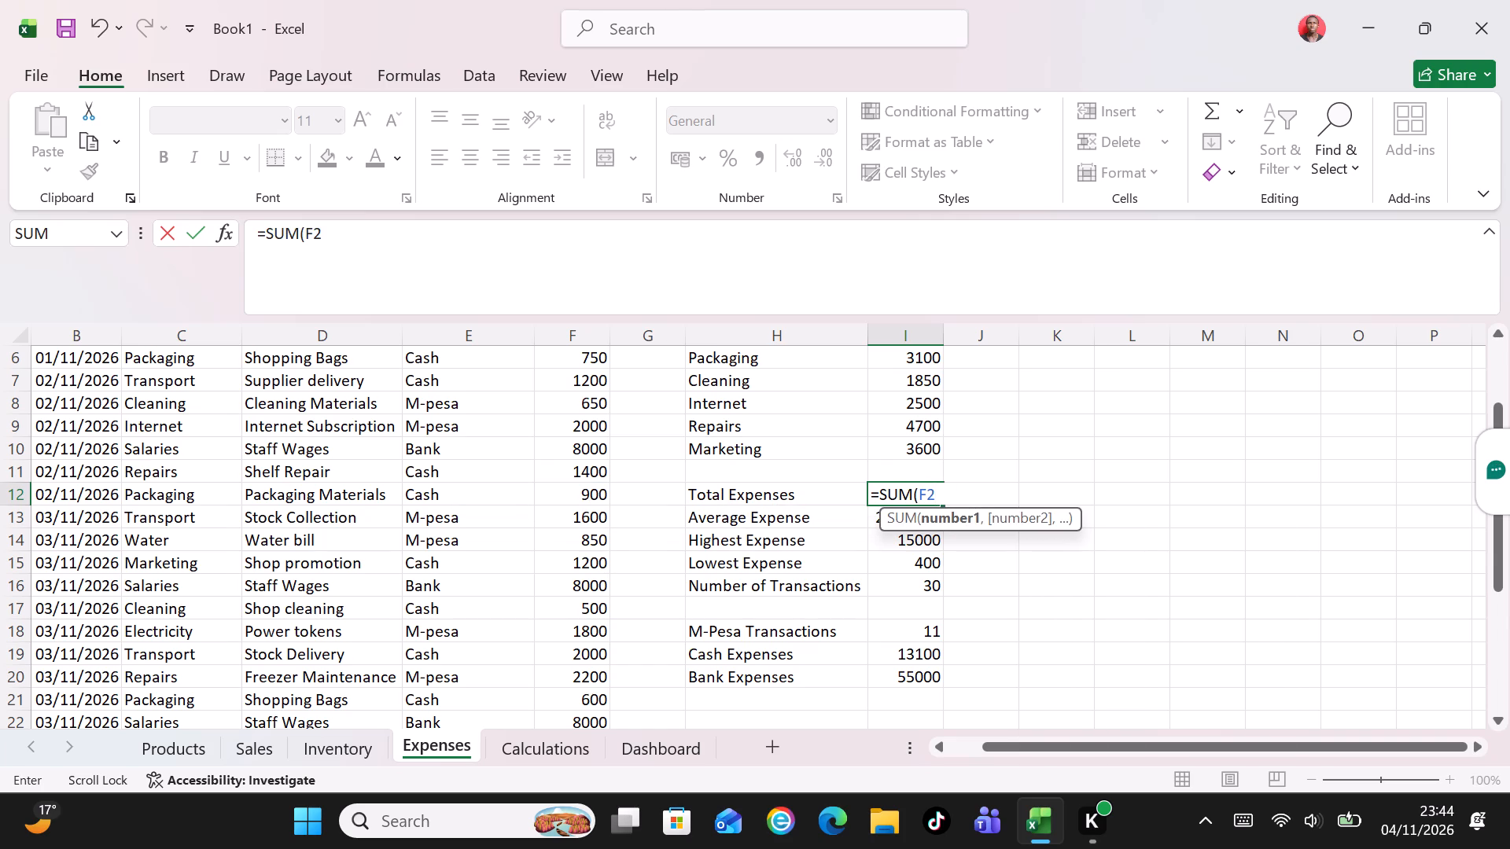
{"action": "key", "text": "shift+colon"}
{"action": "type", "text": "F31"}
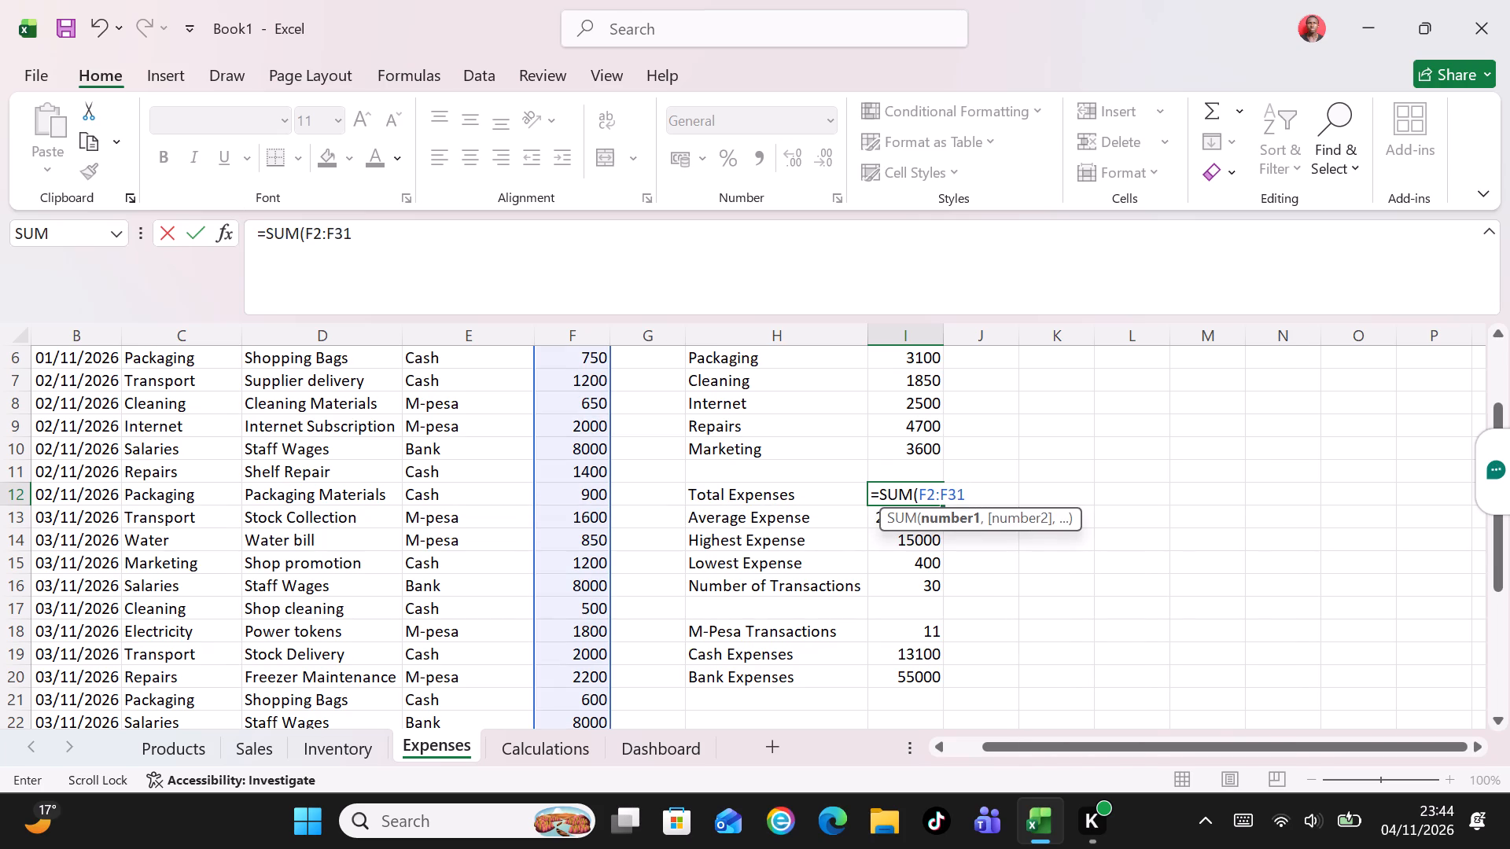
{"action": "key", "text": "shift+parenright"}
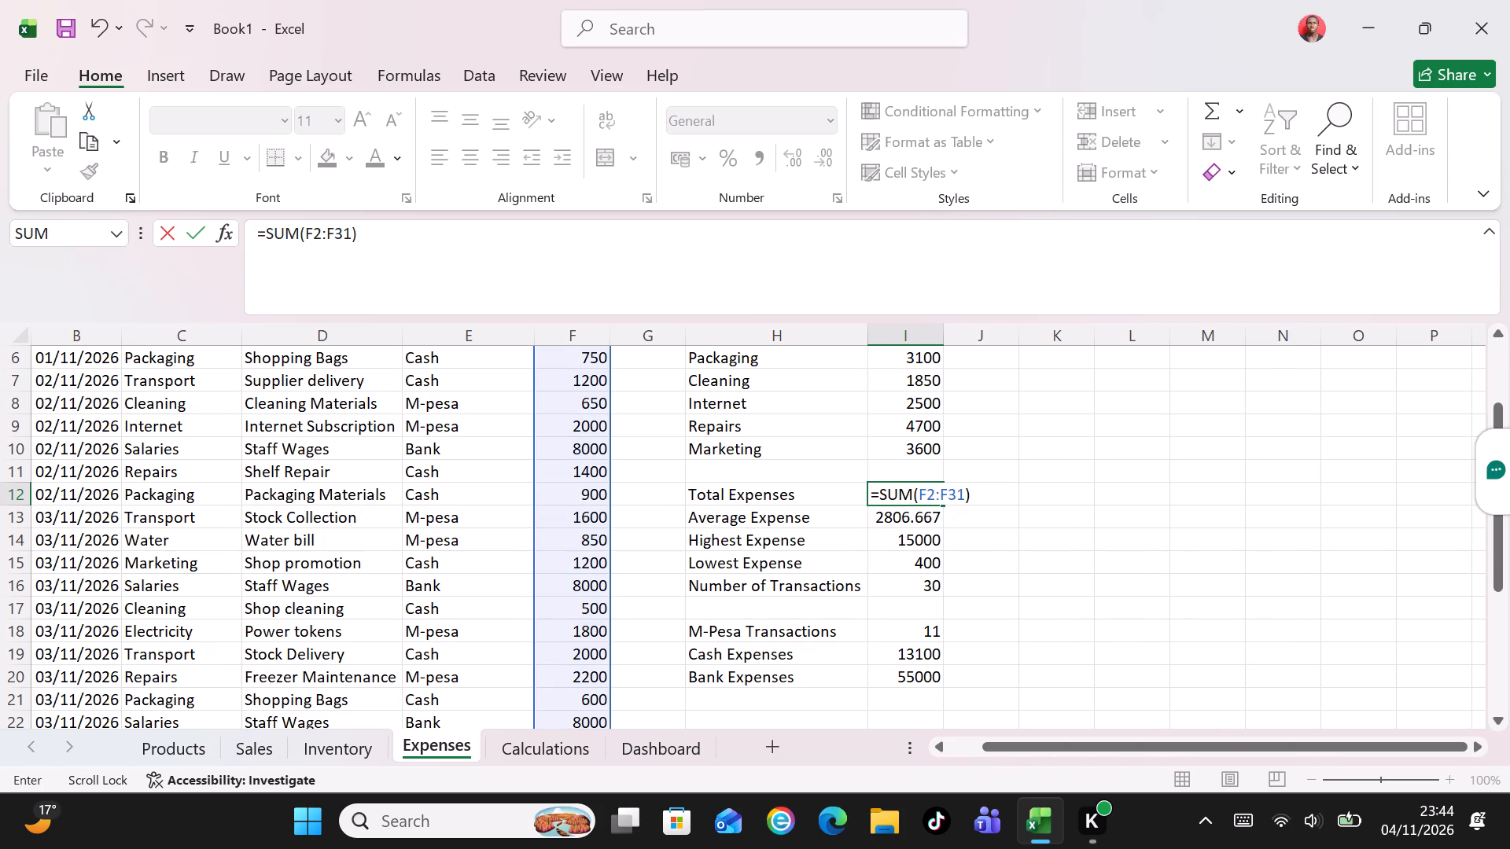
{"action": "key", "text": "Return"}
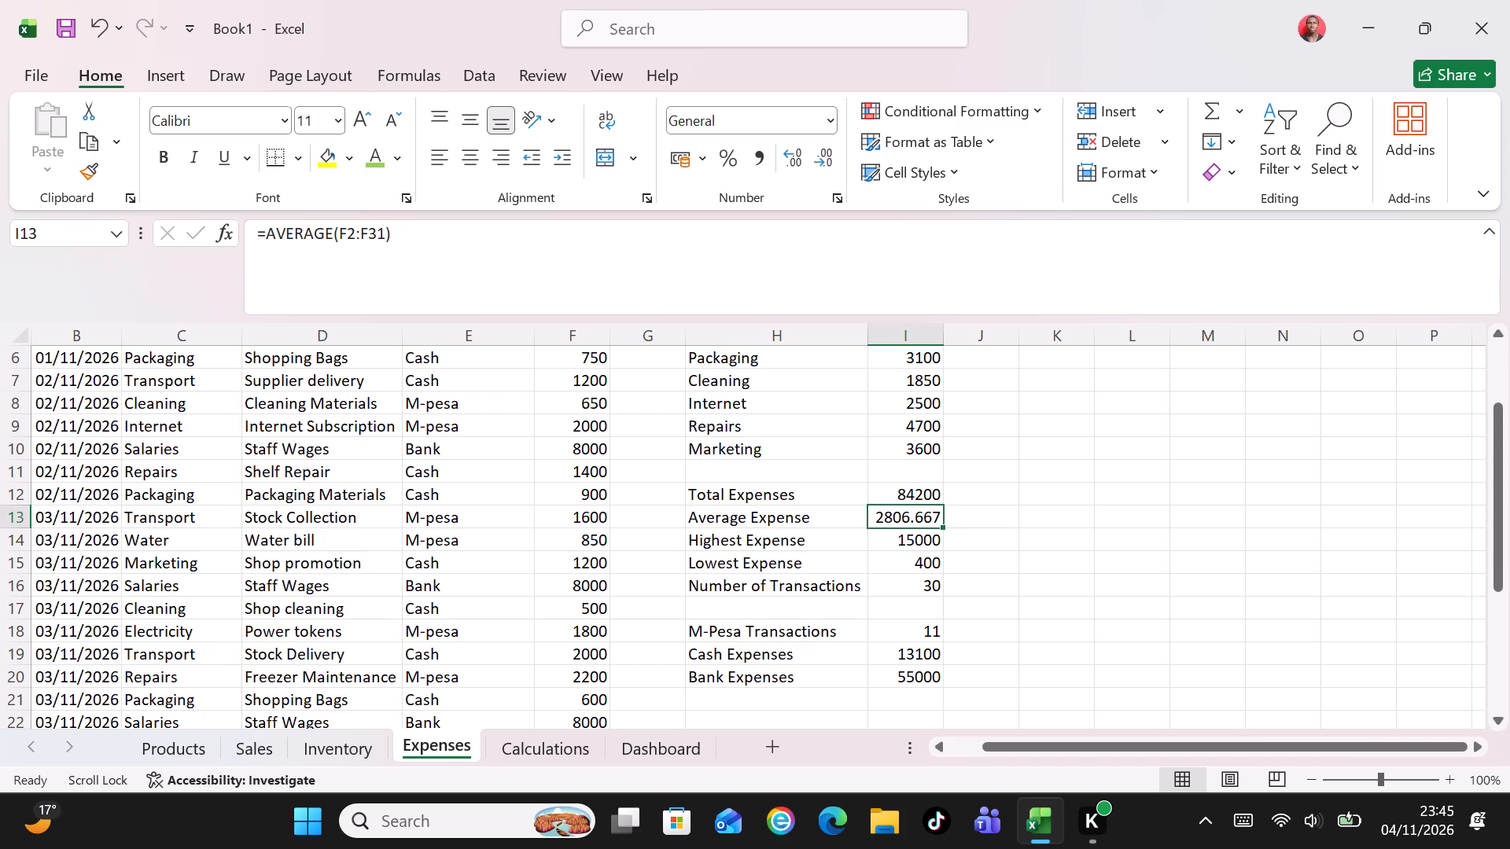
Check the Total Operating Expenses formula in cell B5 of the Calculations sheet and its error-checking options.
{"action": "left_click", "coordinate": [546, 754]}
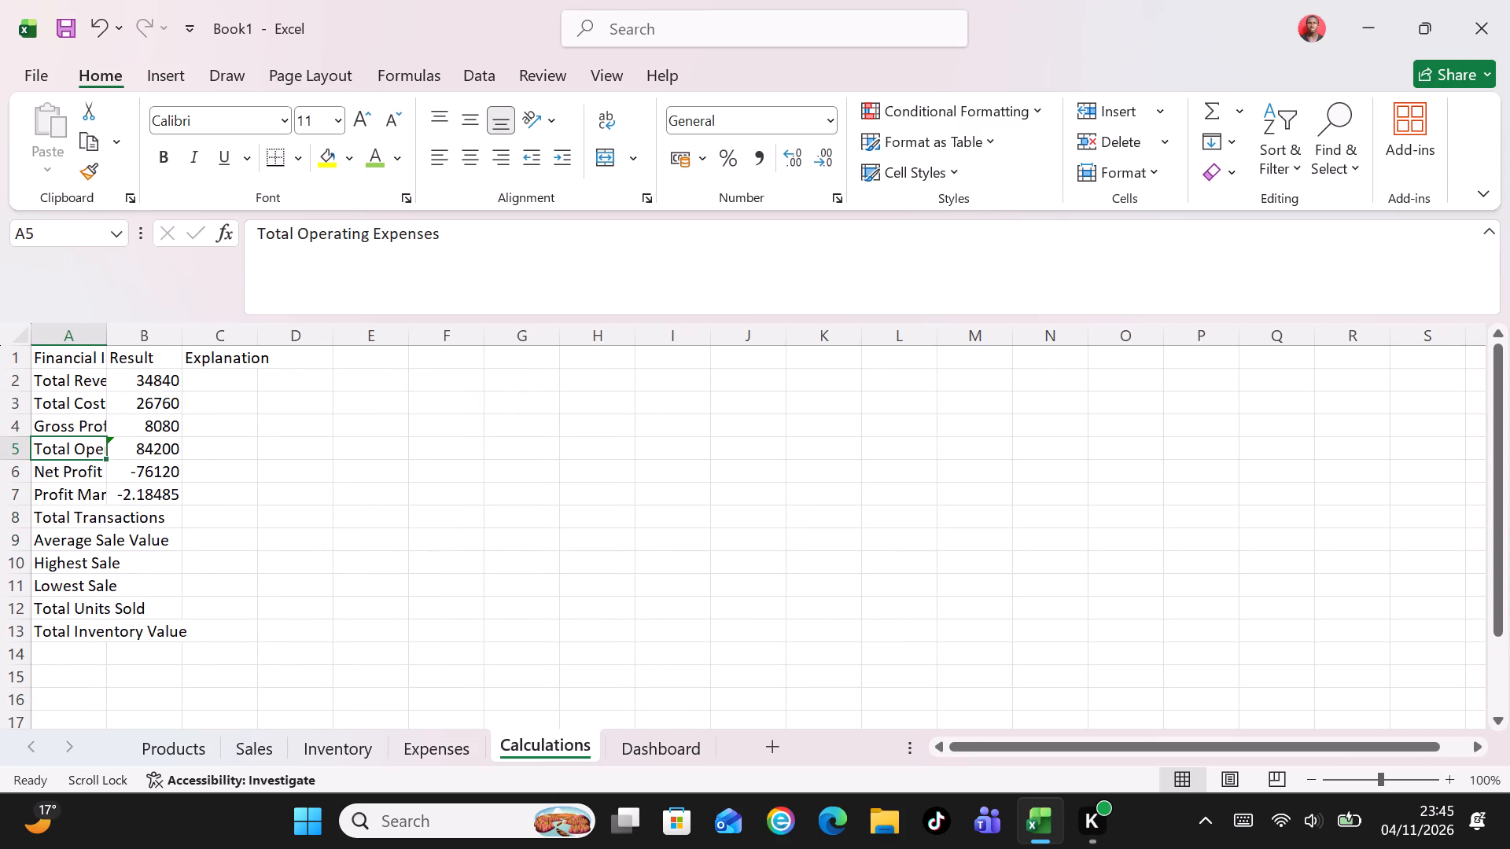
{"action": "left_click", "coordinate": [134, 452]}
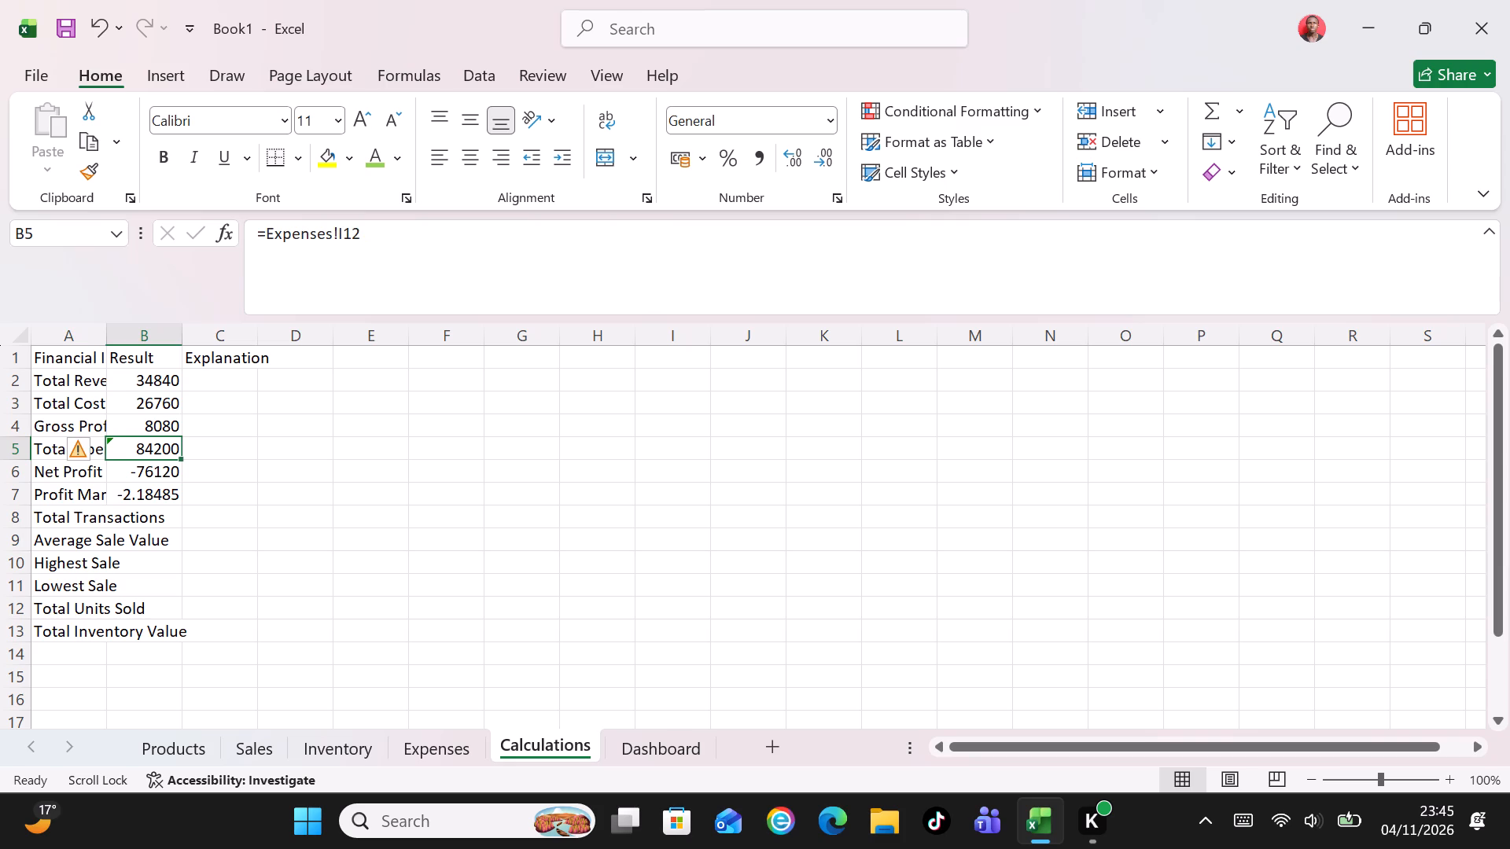
{"action": "left_click", "coordinate": [90, 445]}
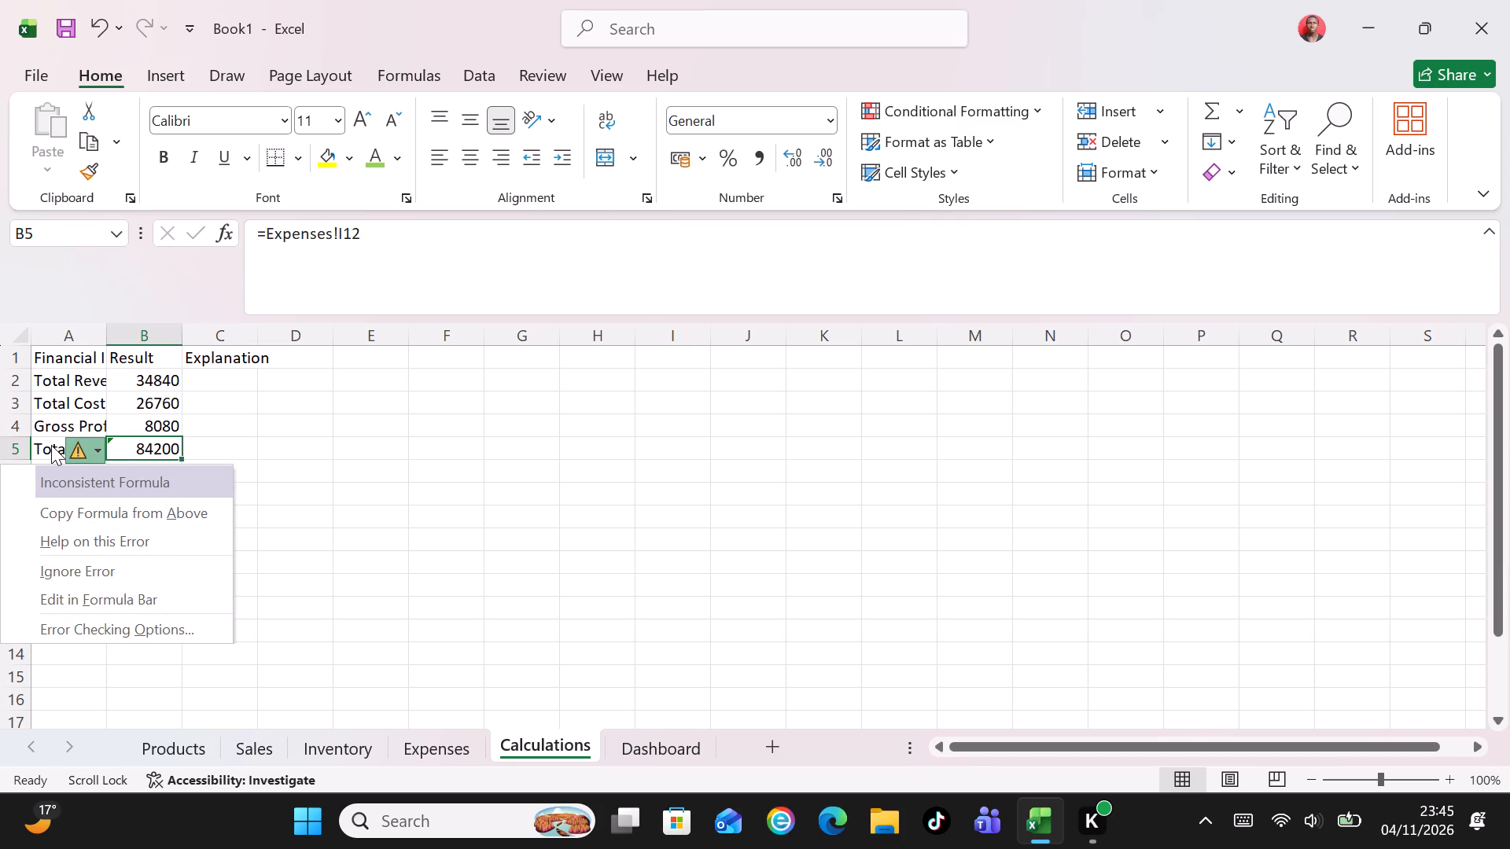
{"action": "left_click", "coordinate": [51, 445]}
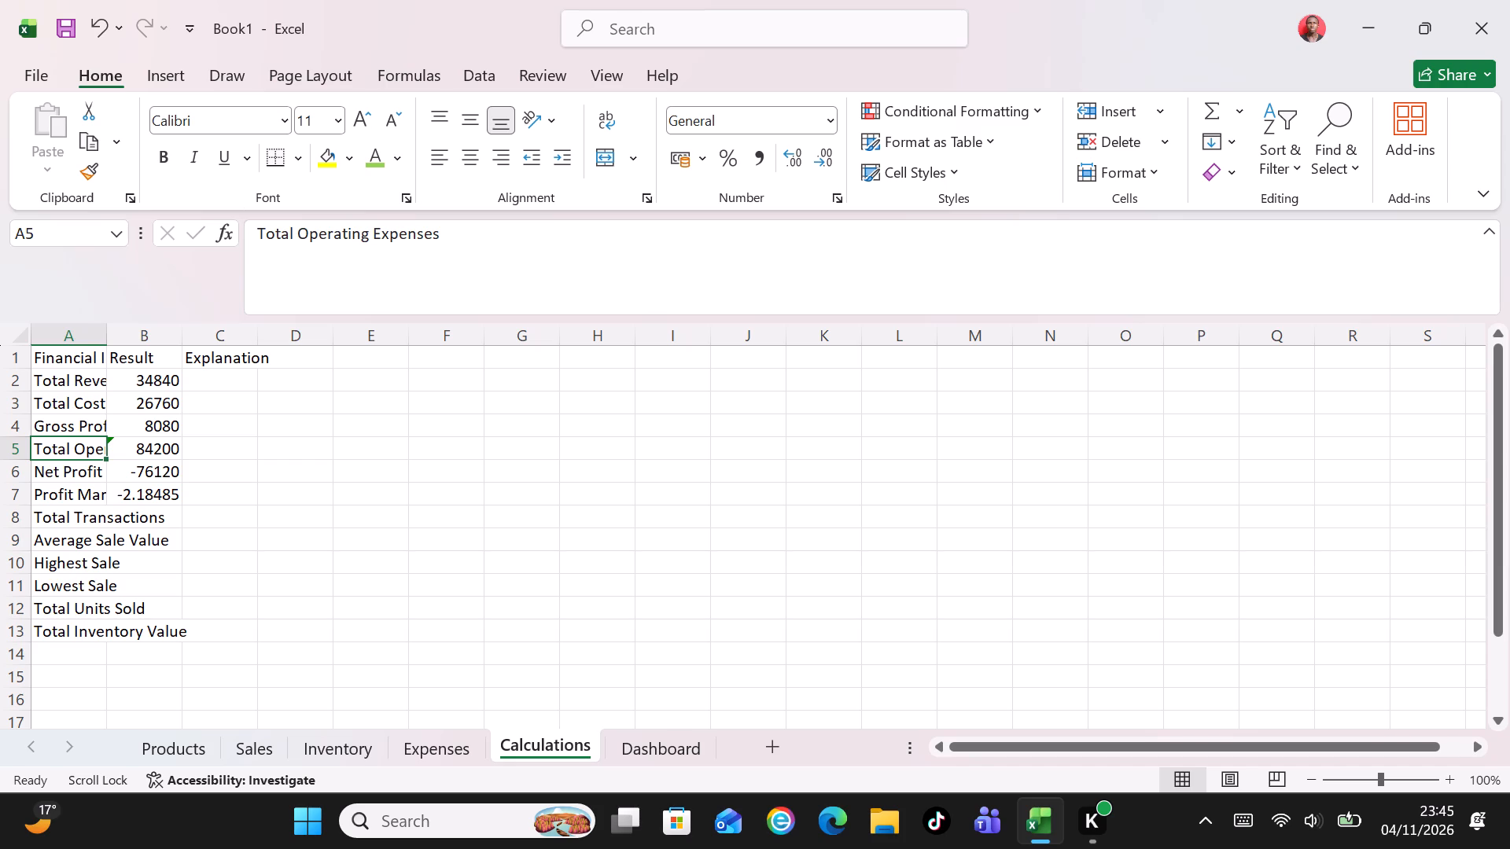
{"action": "left_click", "coordinate": [173, 450]}
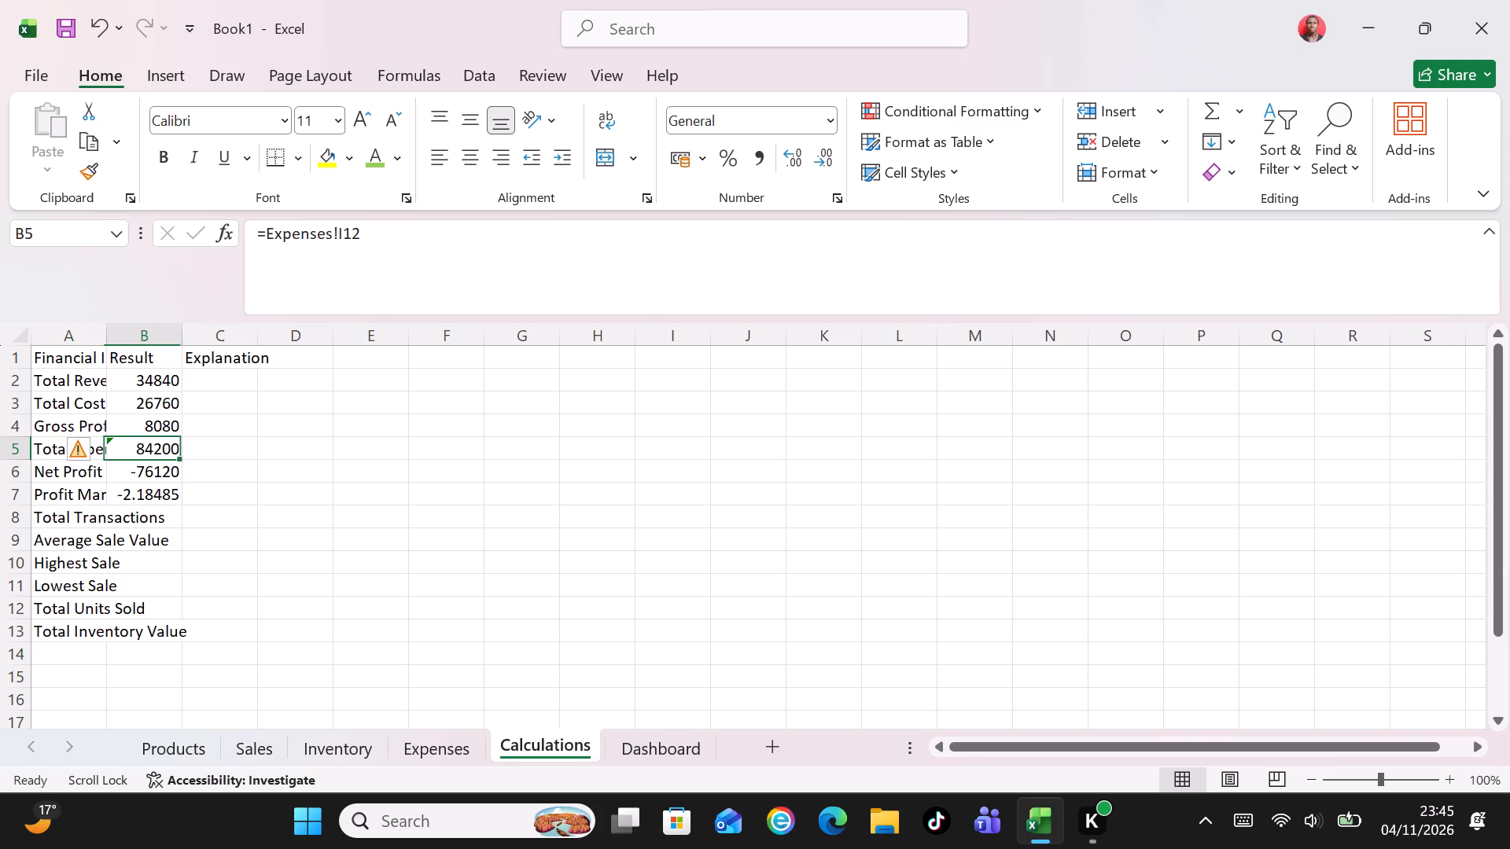
{"action": "key", "text": "Return"}
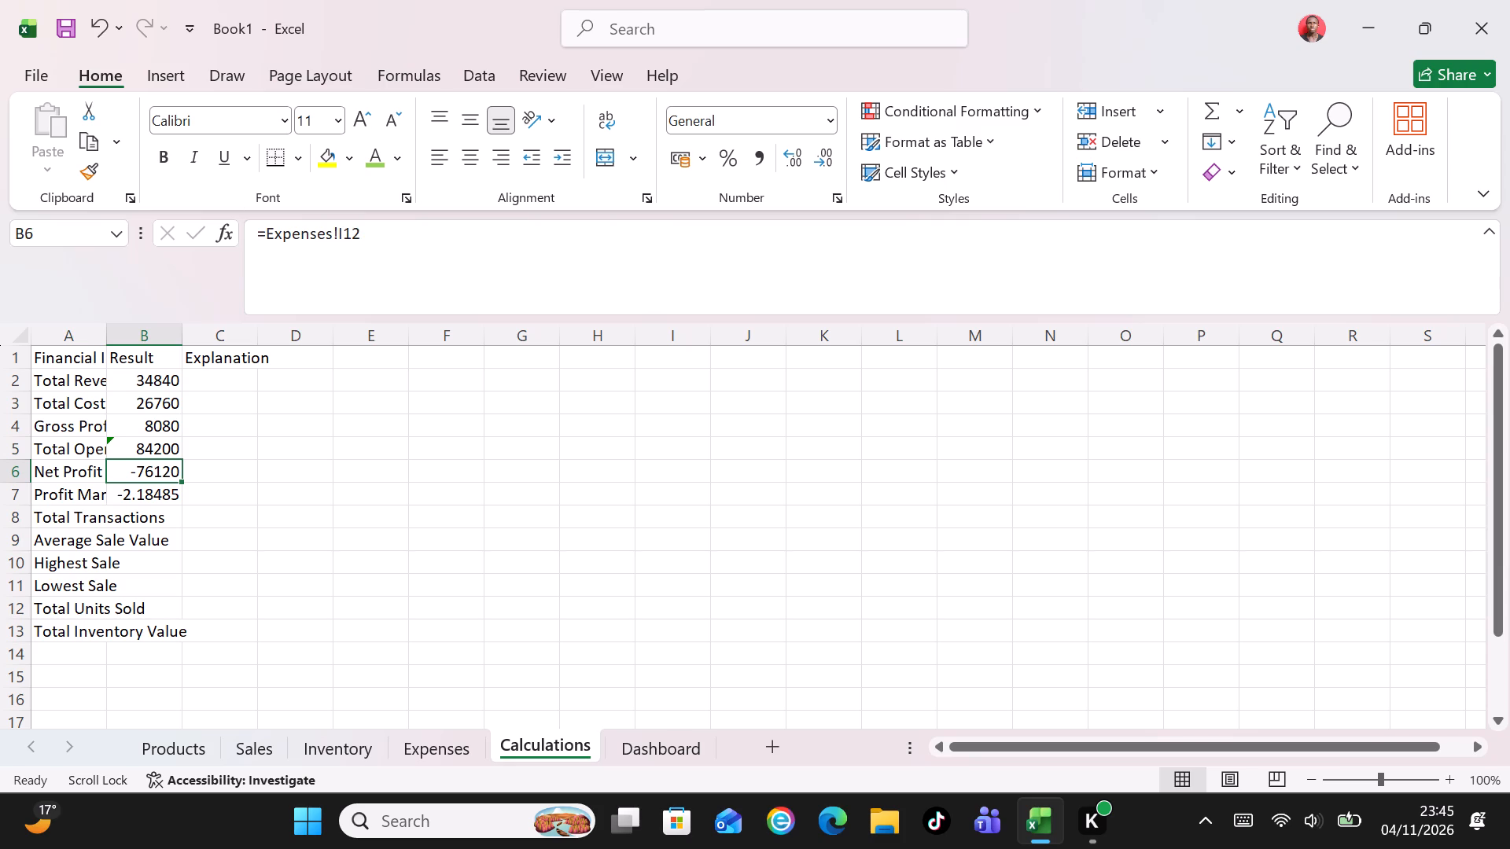
Auto-fit column A of the Calculations sheet to the width of the financial indicator labels.
{"action": "double_click", "coordinate": [105, 337]}
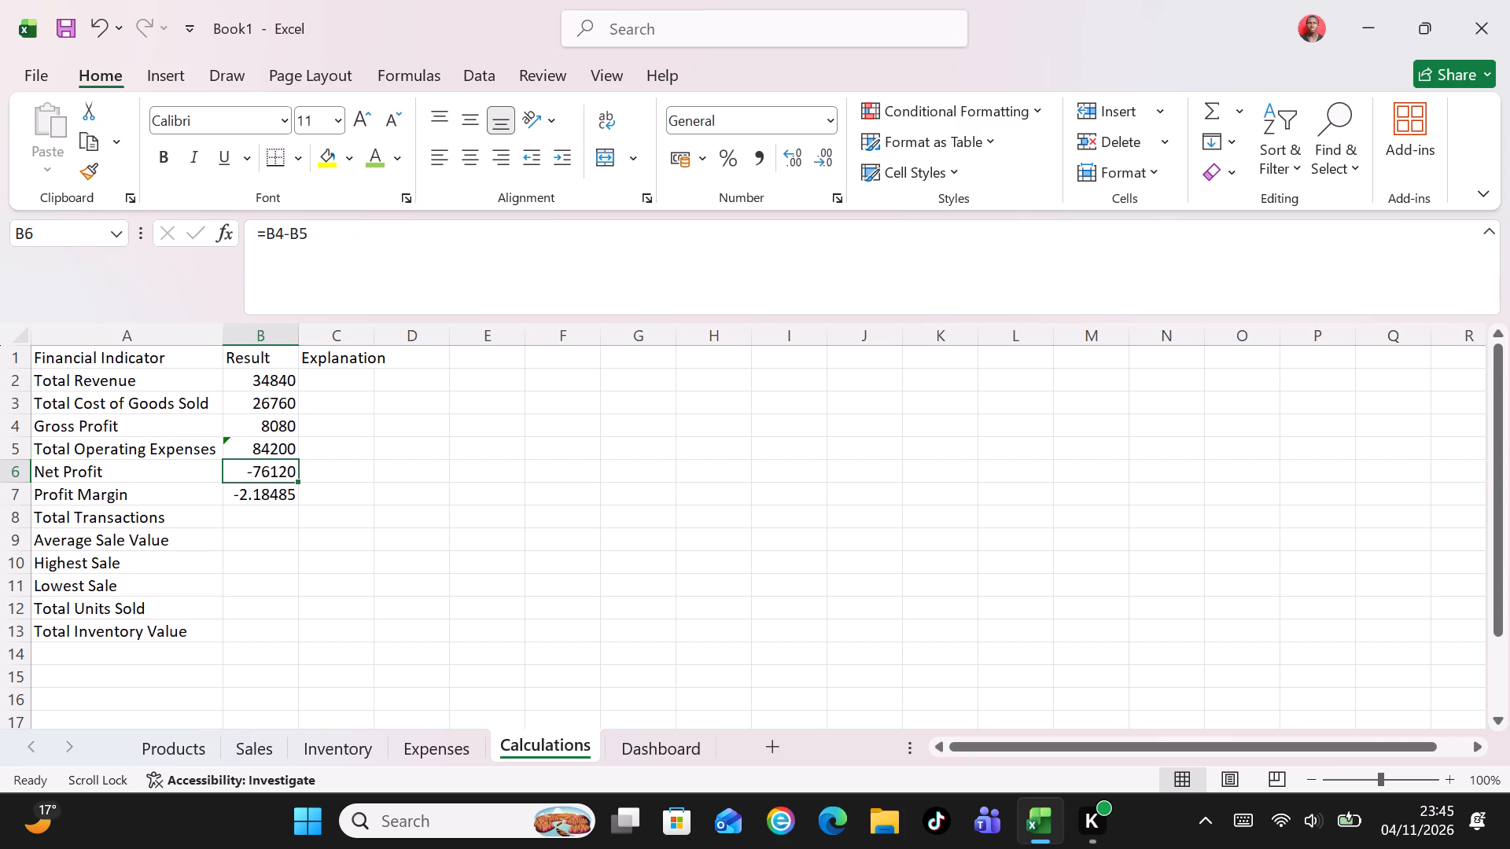
Check the Gross Profit formula in B4 and re-enter the Total Revenue formula in cell B2 as =SUM(Sales!I2:I41).
{"action": "left_click", "coordinate": [262, 425]}
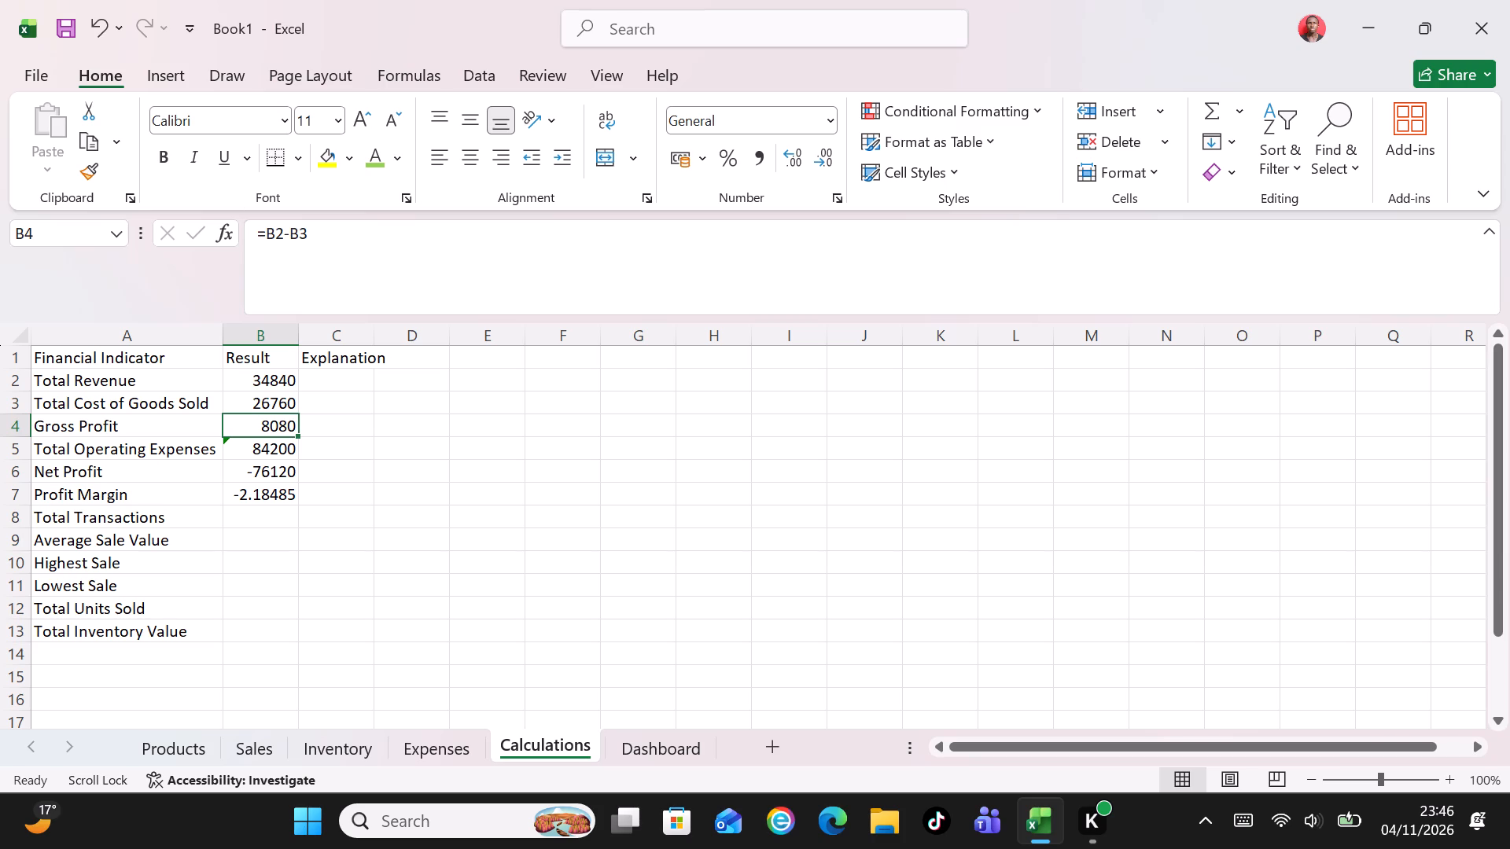
{"action": "left_click", "coordinate": [268, 379]}
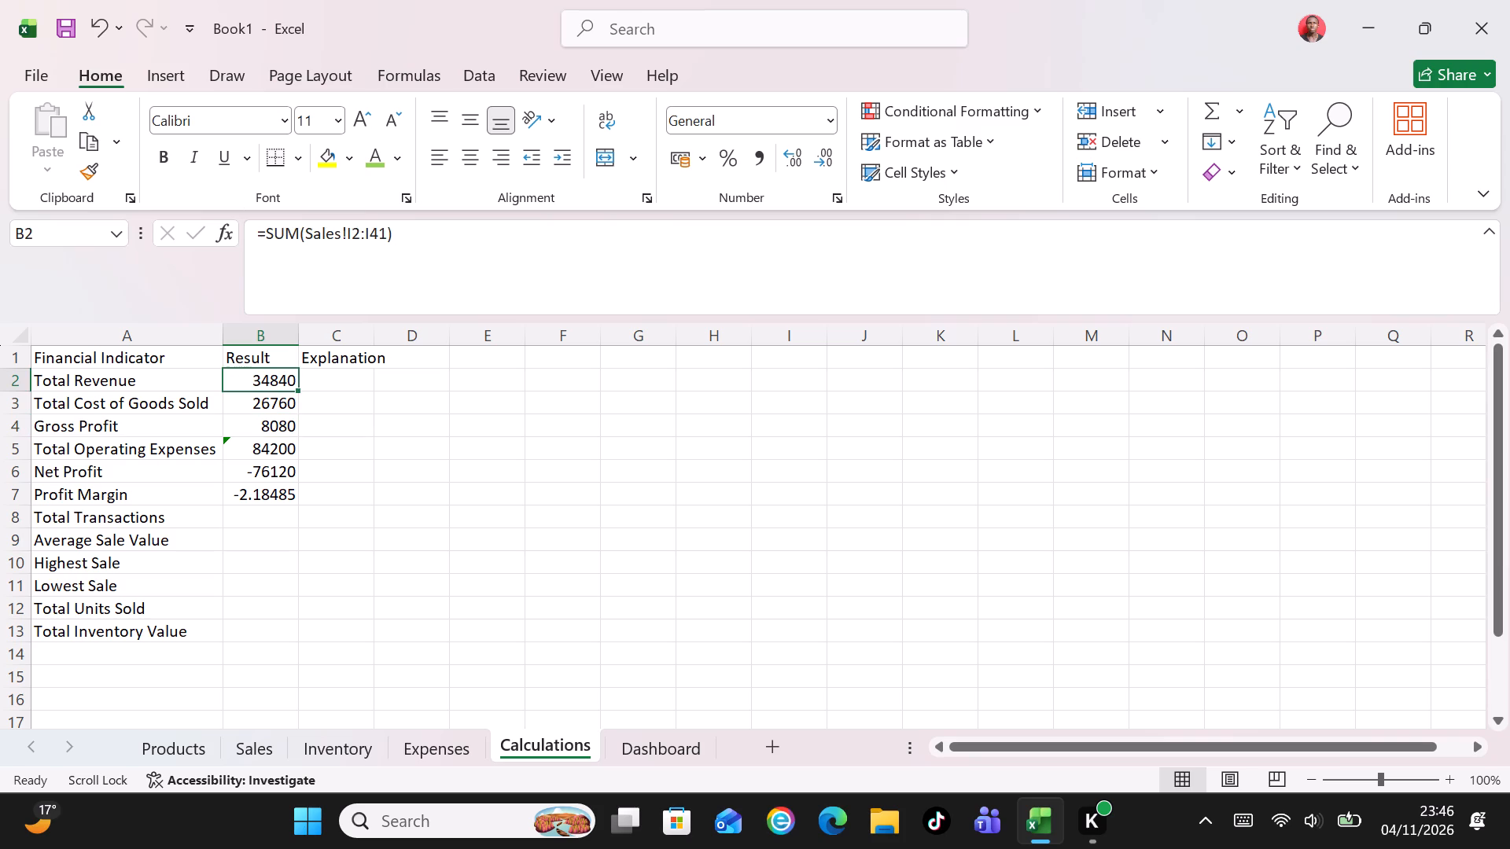
{"action": "type", "text": "=SUM"}
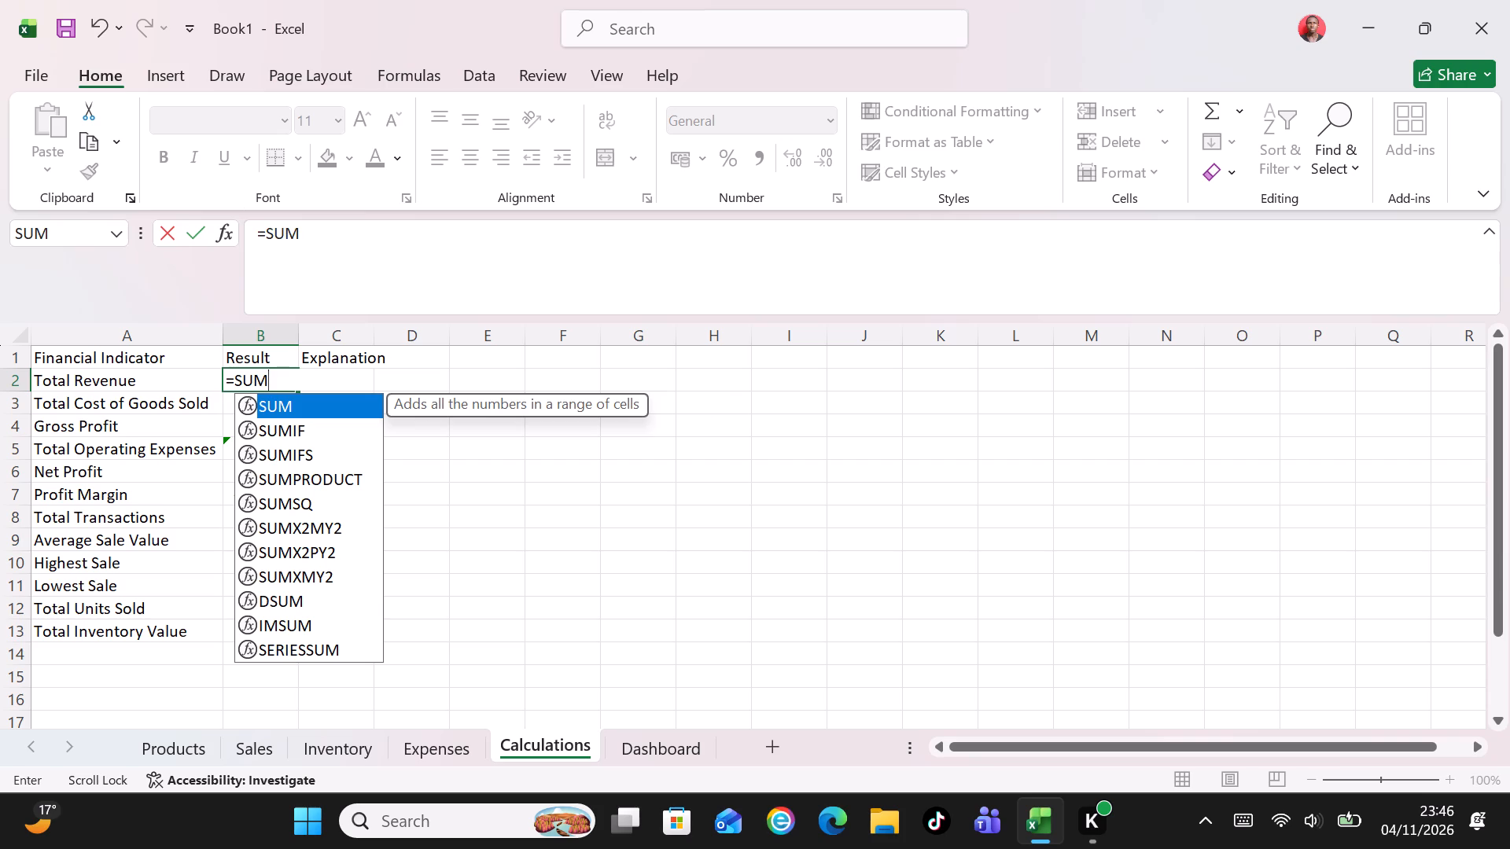
{"action": "key", "text": "shift+parenleft"}
{"action": "key", "text": "s"}
{"action": "type", "text": "ales"}
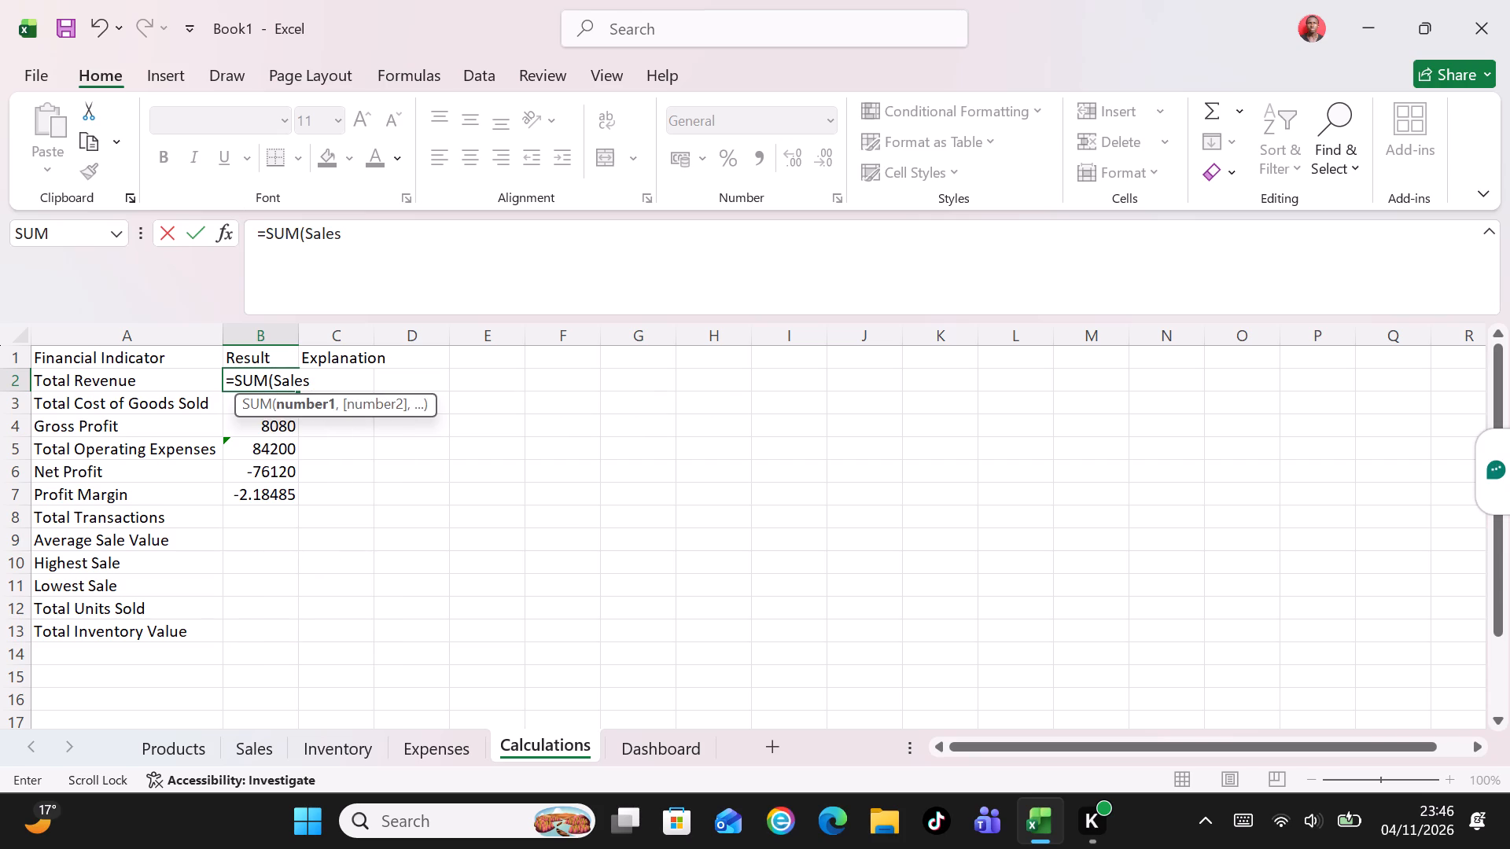
{"action": "key", "text": "shift+exclam"}
{"action": "type", "text": "i1"}
{"action": "key", "text": "BackSpace"}
{"action": "key", "text": "BackSpace"}
{"action": "key", "text": "i"}
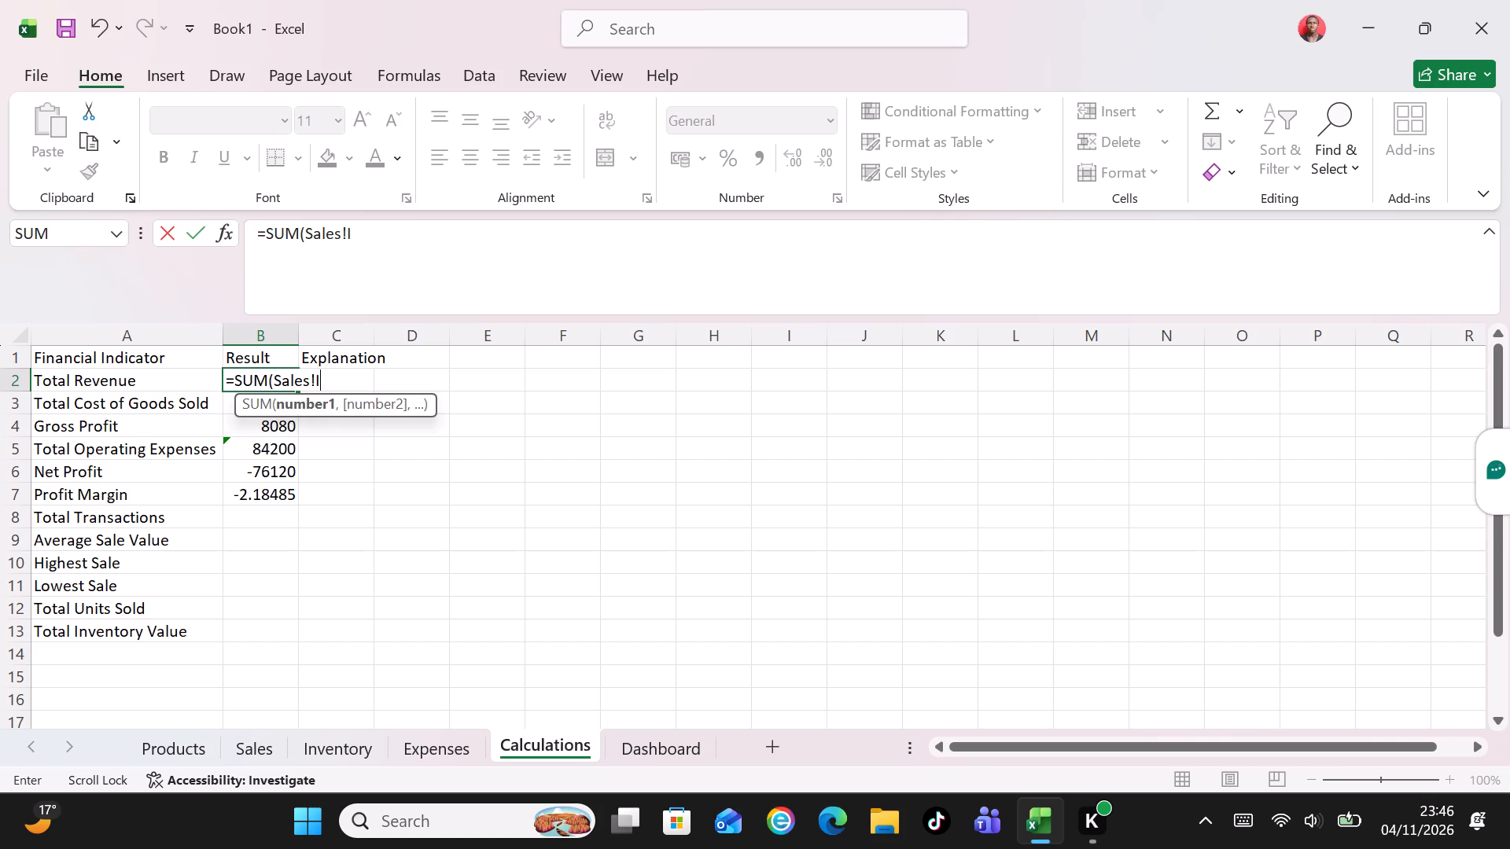
{"action": "key", "text": "2"}
{"action": "type", "text": ":I41"}
{"action": "key", "text": "shift+parenright"}
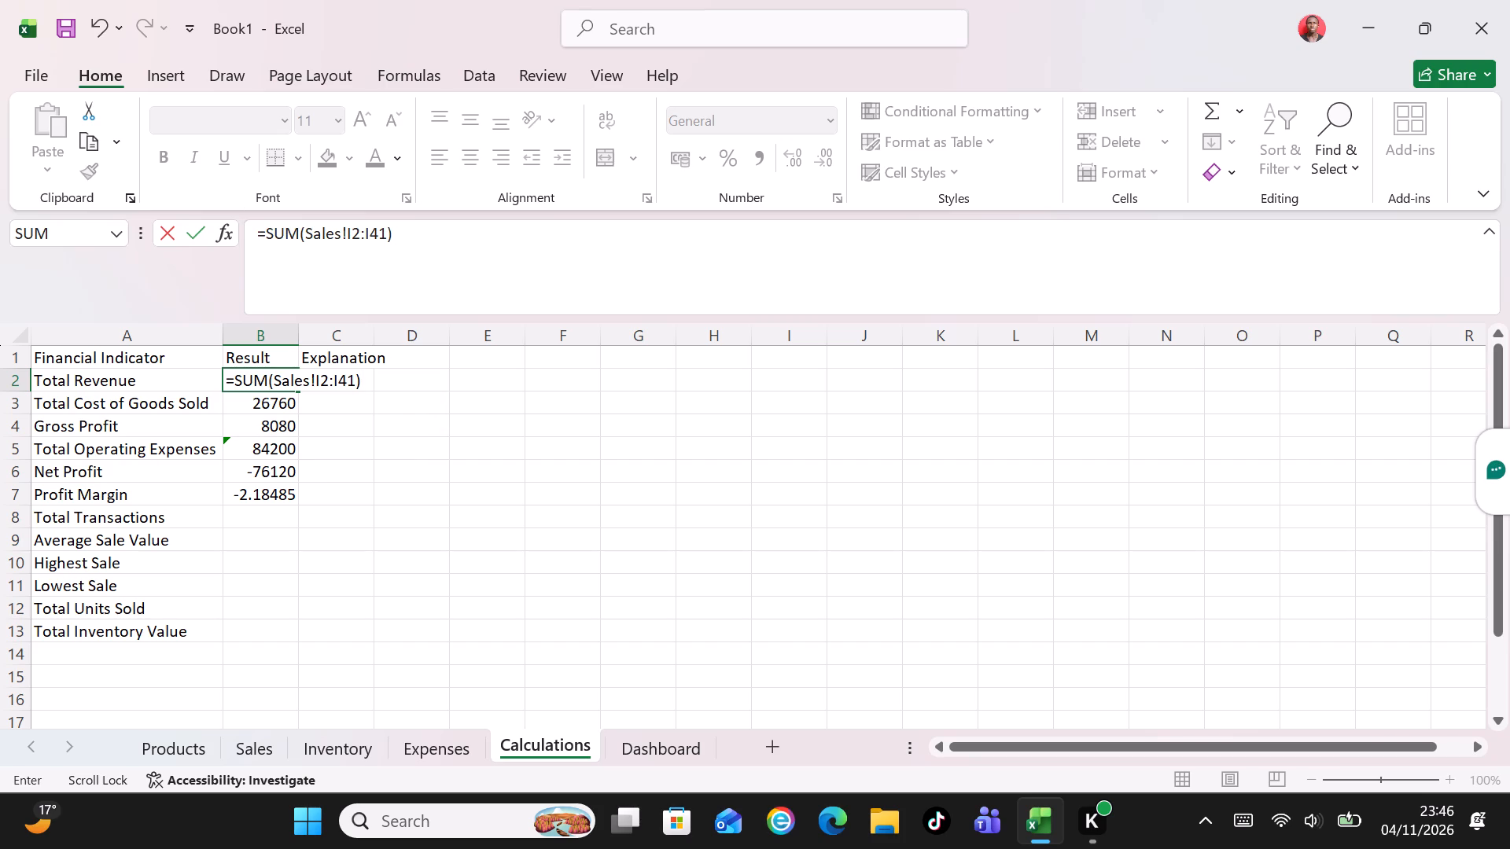
{"action": "key", "text": "Return"}
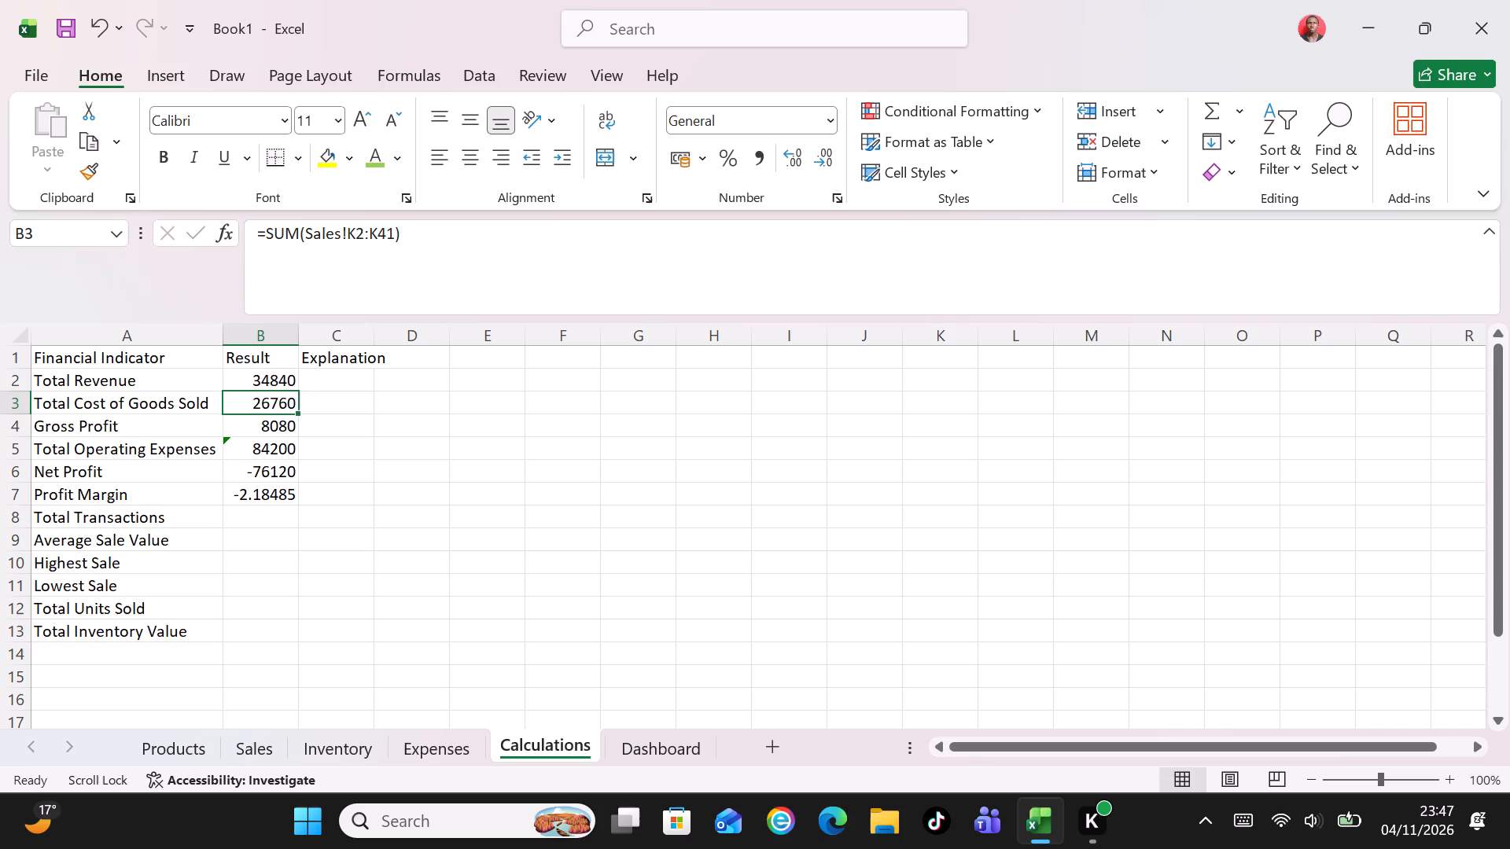
Re-enter the Net Profit formula in cell B6 as =B4-B5, subtracting total operating expenses from gross profit.
{"action": "key", "text": "Return"}
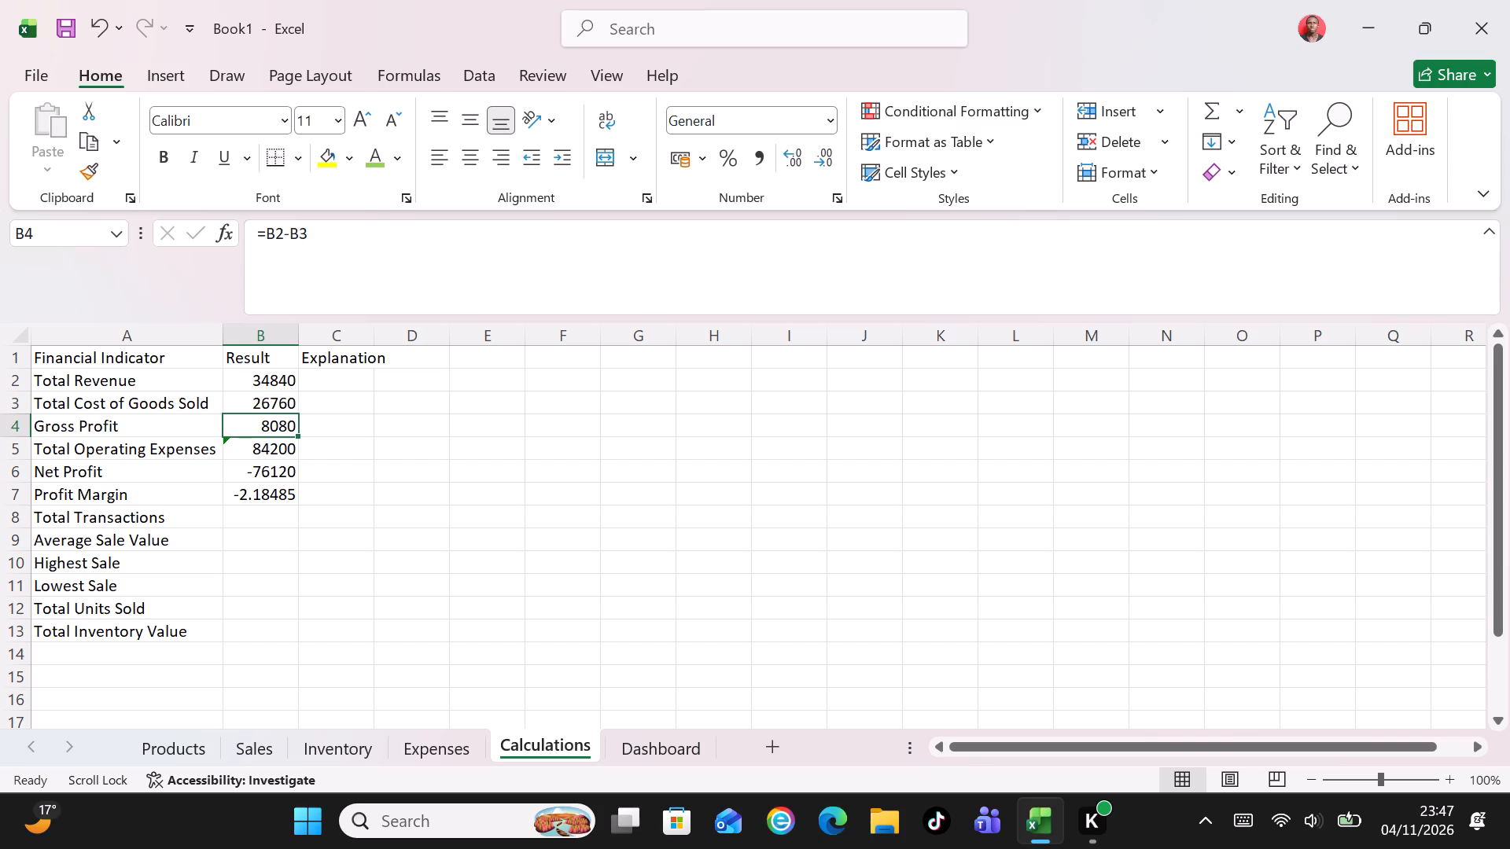
{"action": "key", "text": "Return"}
{"action": "key", "text": "Return"}
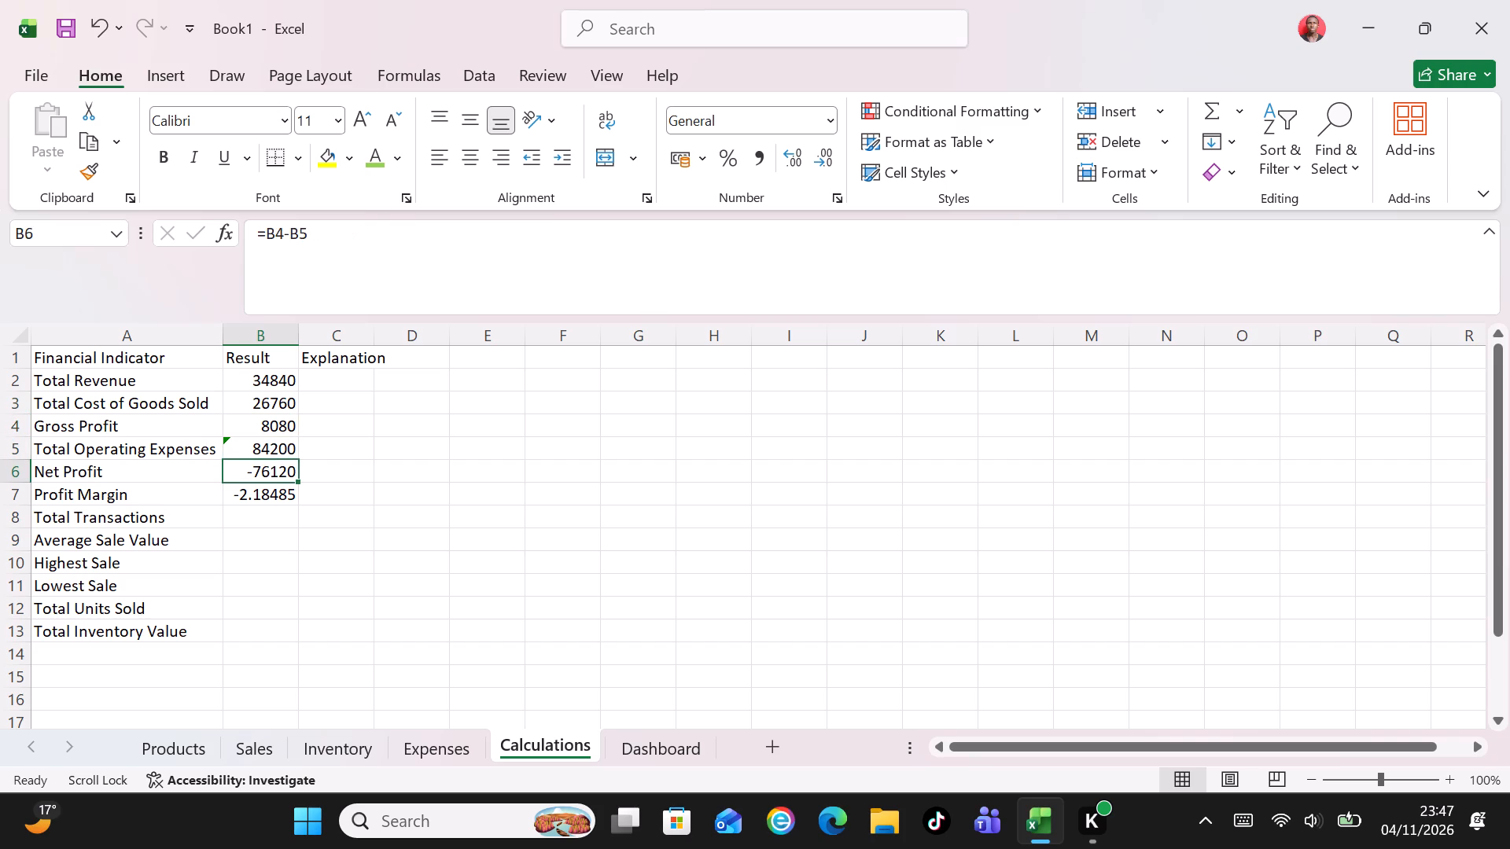
{"action": "key", "text": "equal"}
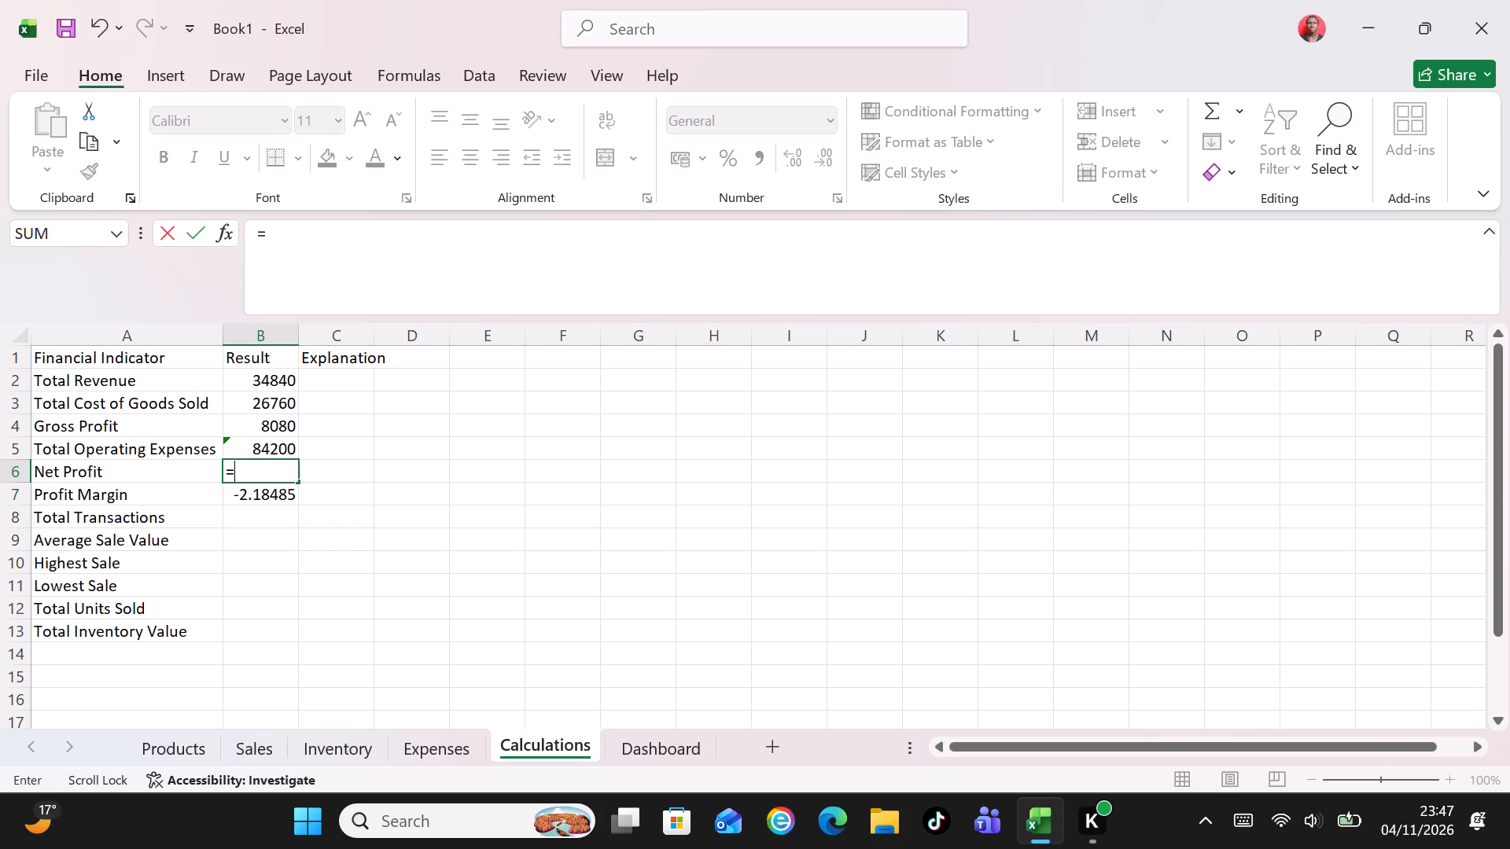
{"action": "key", "text": "b"}
{"action": "key", "text": "4"}
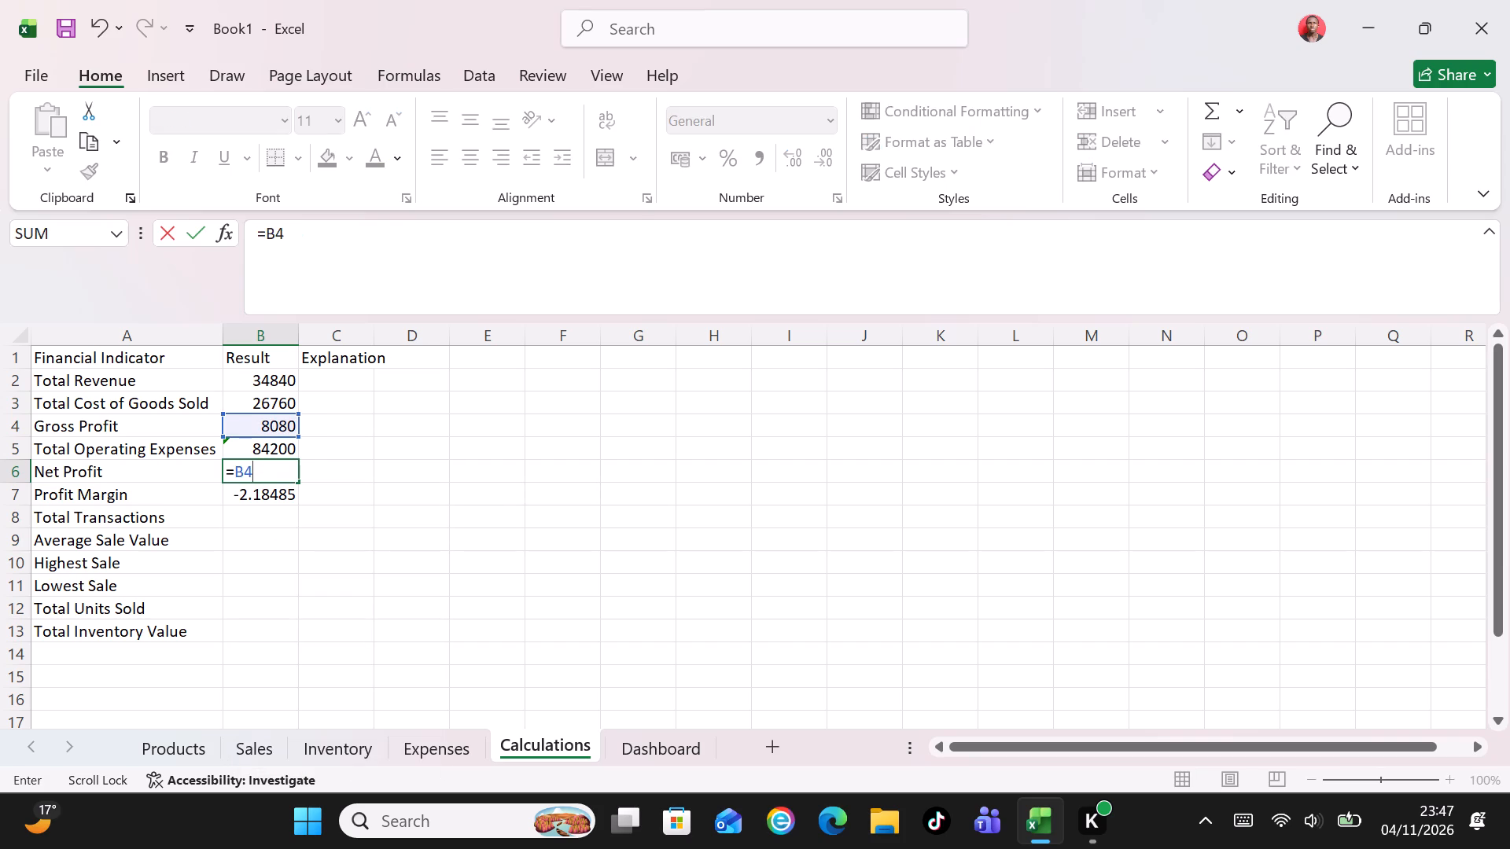
{"action": "key", "text": "minus"}
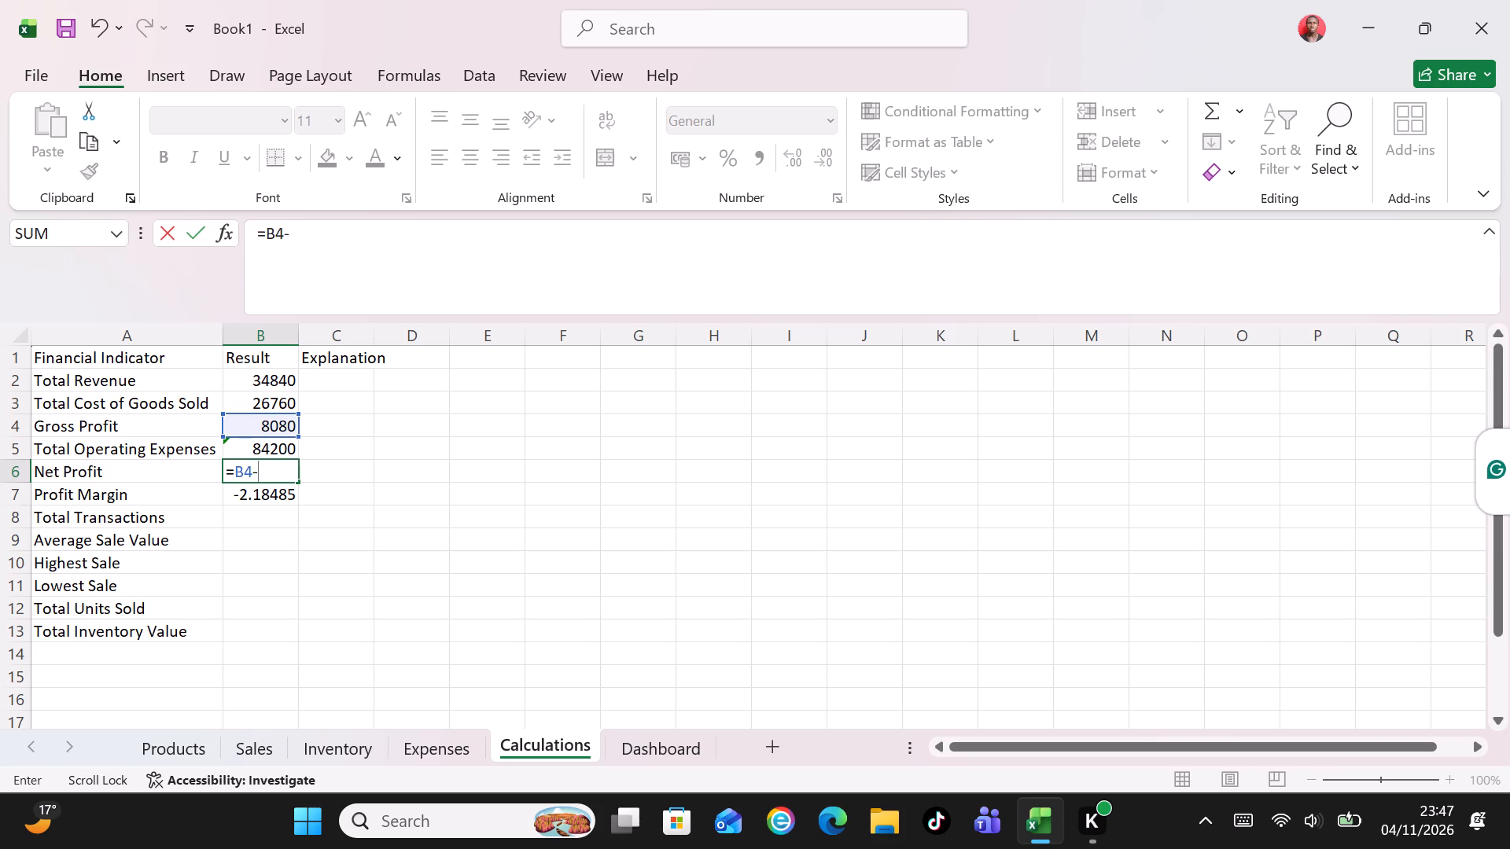
{"action": "left_click", "coordinate": [272, 421]}
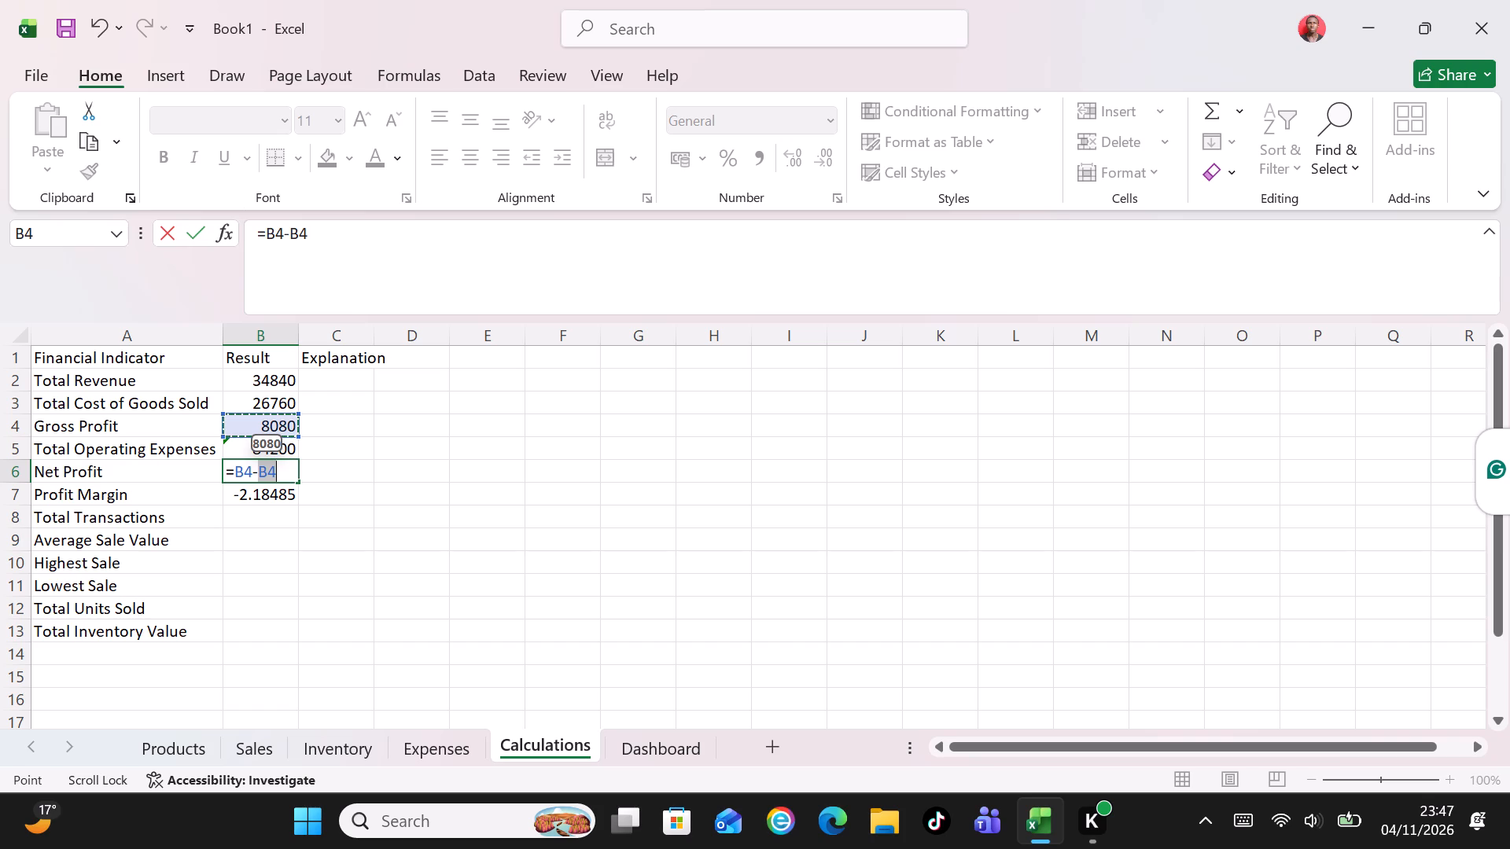
{"action": "left_click", "coordinate": [288, 472]}
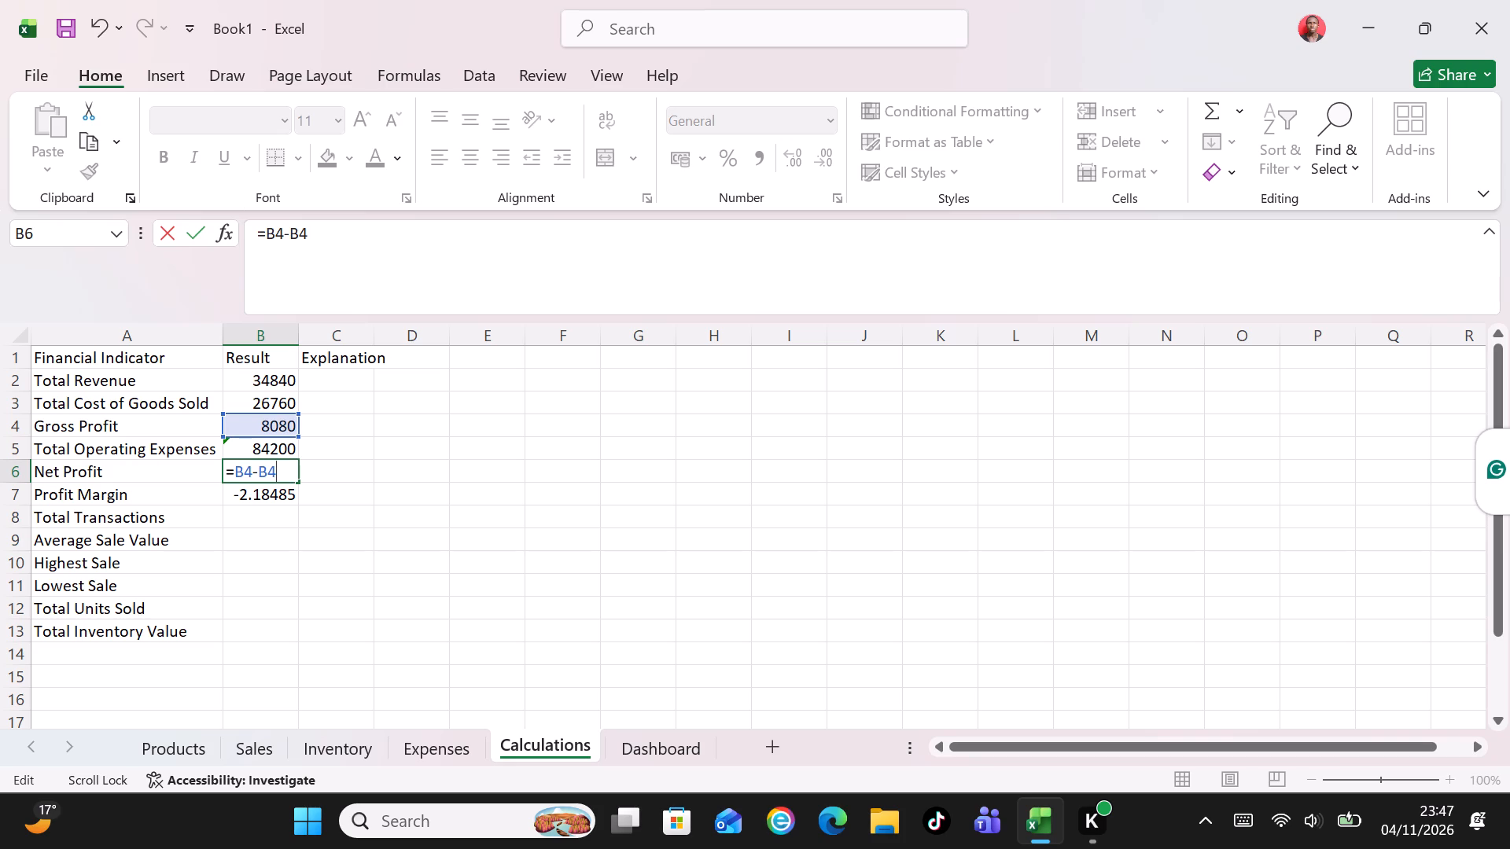
{"action": "key", "text": "BackSpace"}
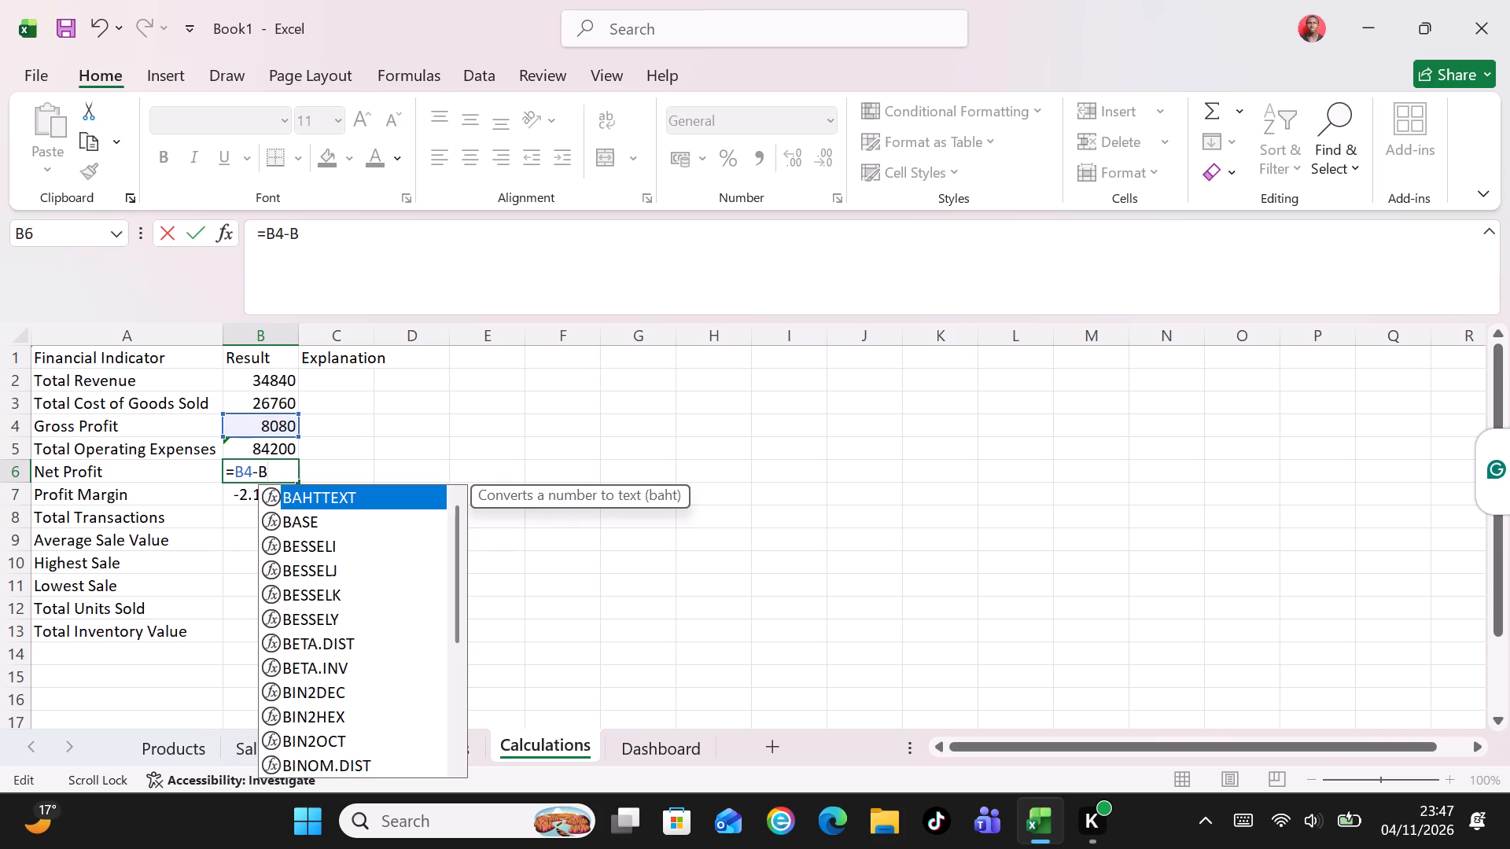
{"action": "key", "text": "5"}
{"action": "key", "text": "Return"}
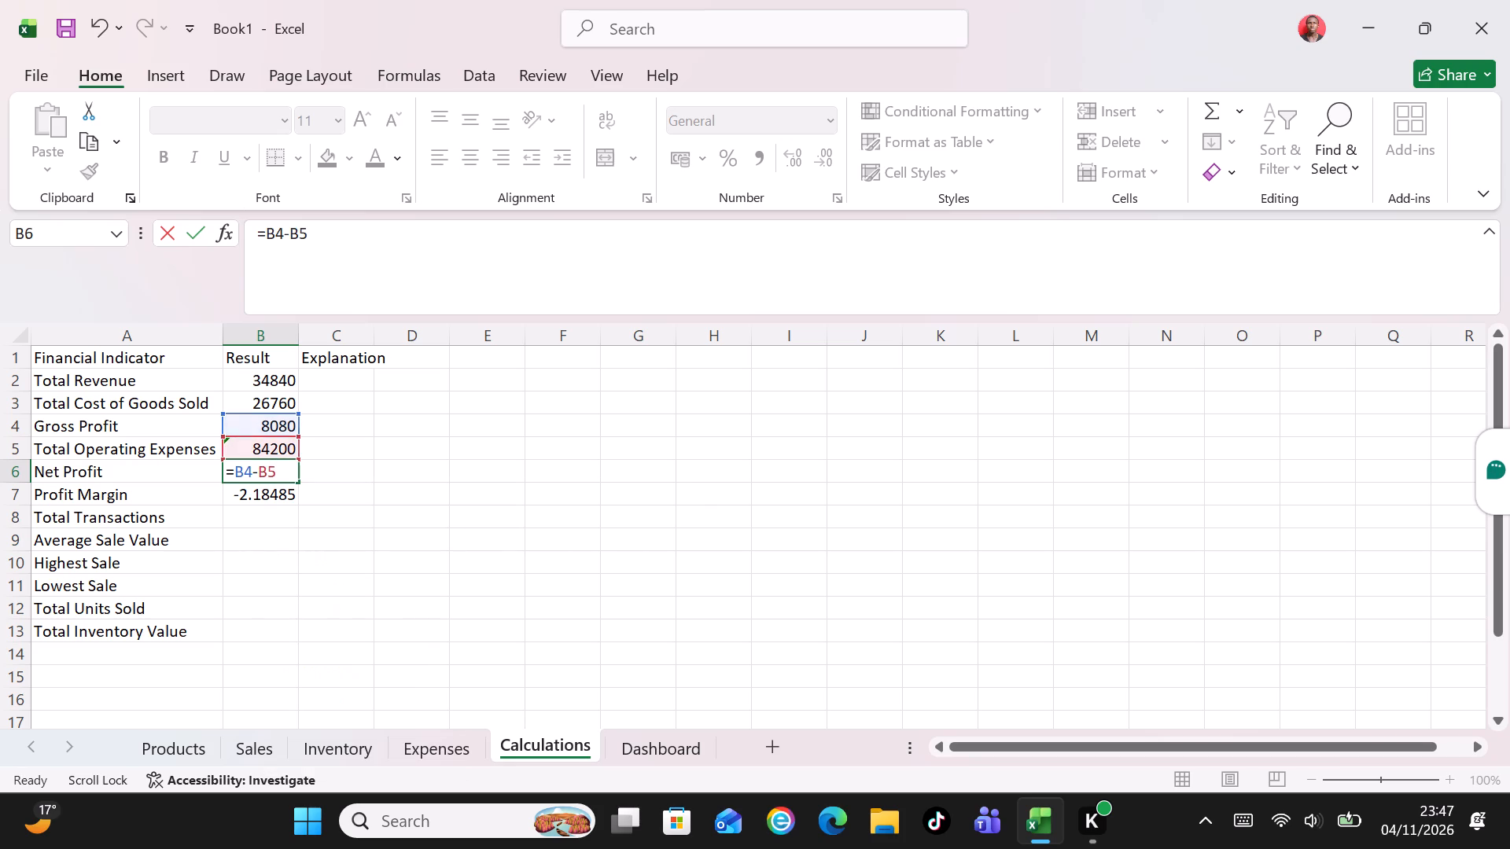